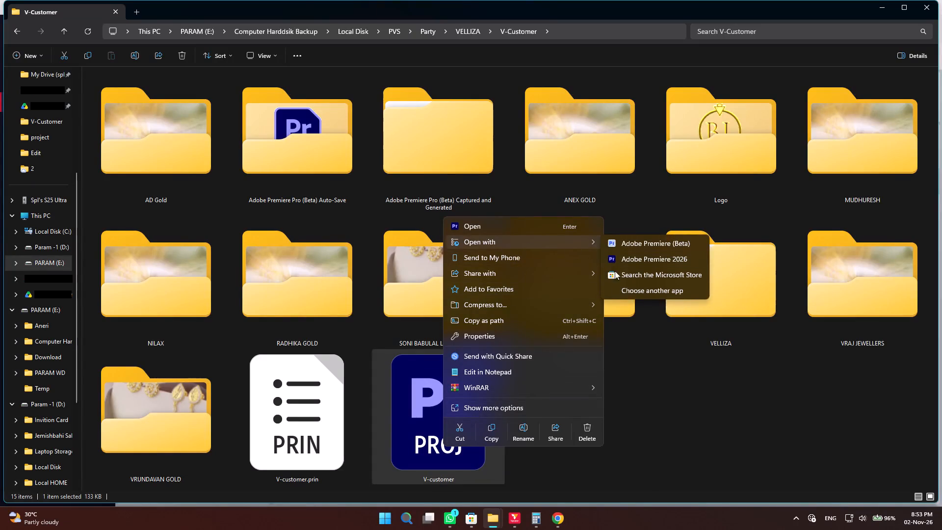
Open the V-customer project file with Adobe Premiere (Beta).
{"action": "left_click", "coordinate": [637, 243]}
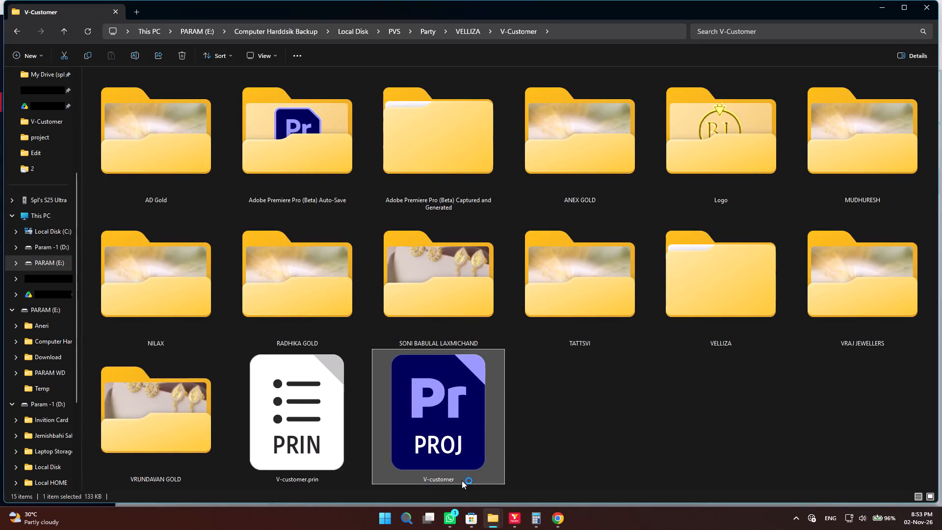
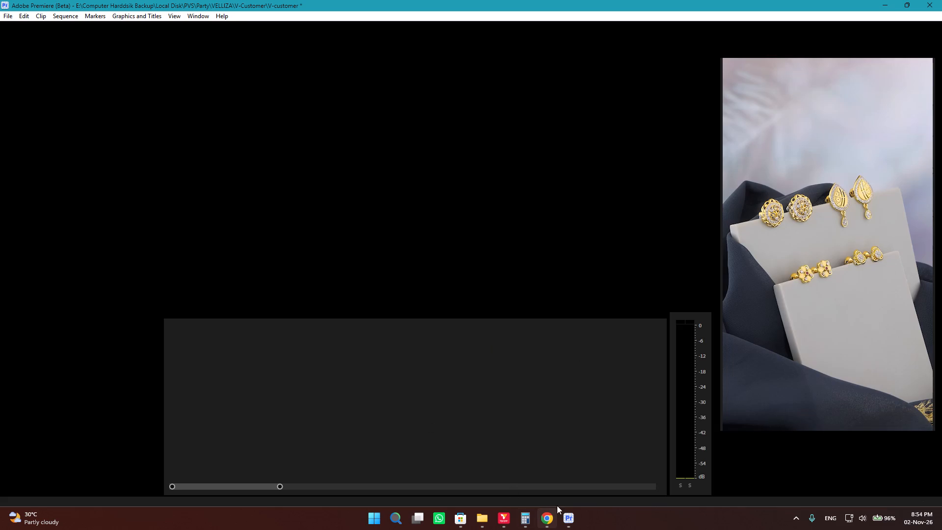
Replace the footage of the project clip 001-NW.mp4 with the 004-NW video from the Send Reel folder.
{"action": "left_click", "coordinate": [397, 222]}
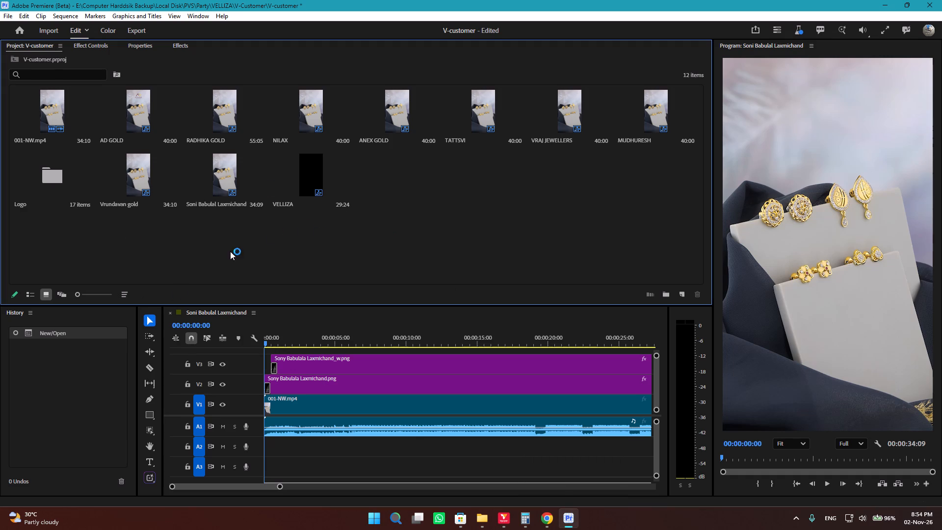
{"action": "left_click", "coordinate": [56, 90]}
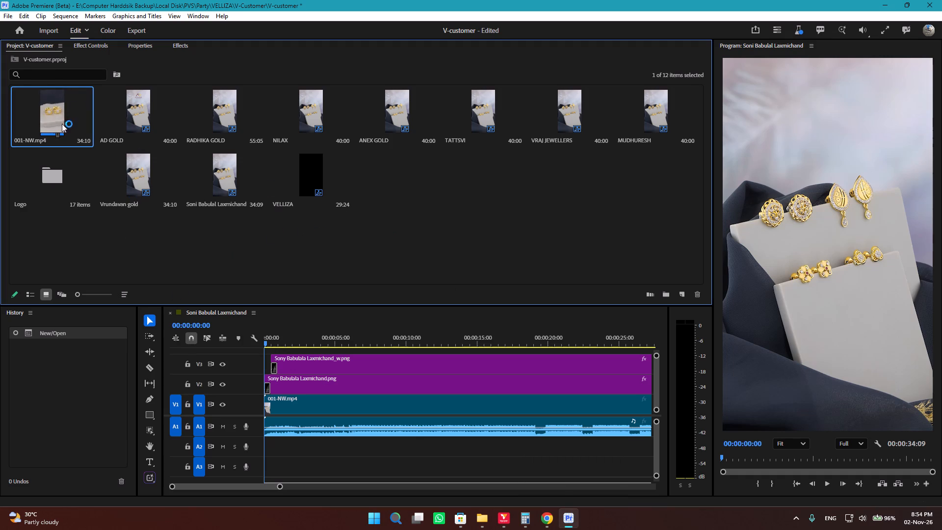
{"action": "right_click", "coordinate": [54, 115]}
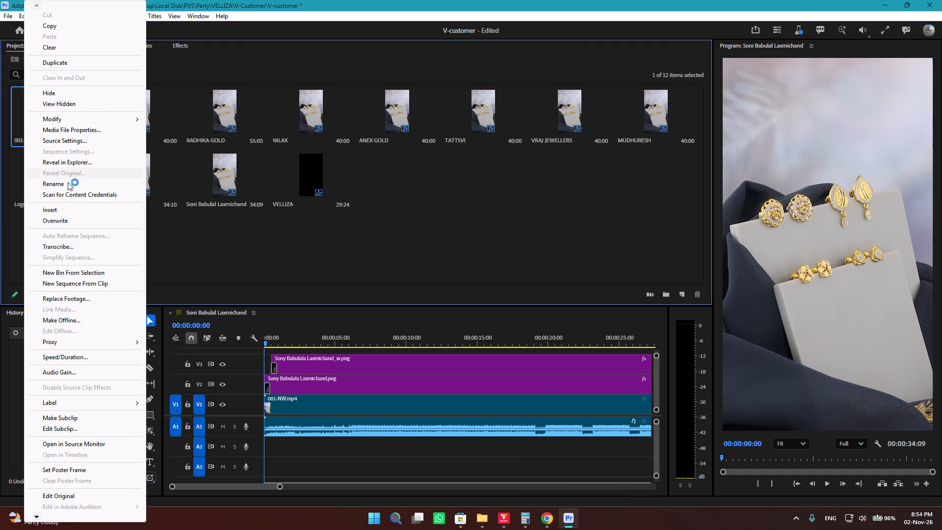
{"action": "left_click", "coordinate": [61, 295]}
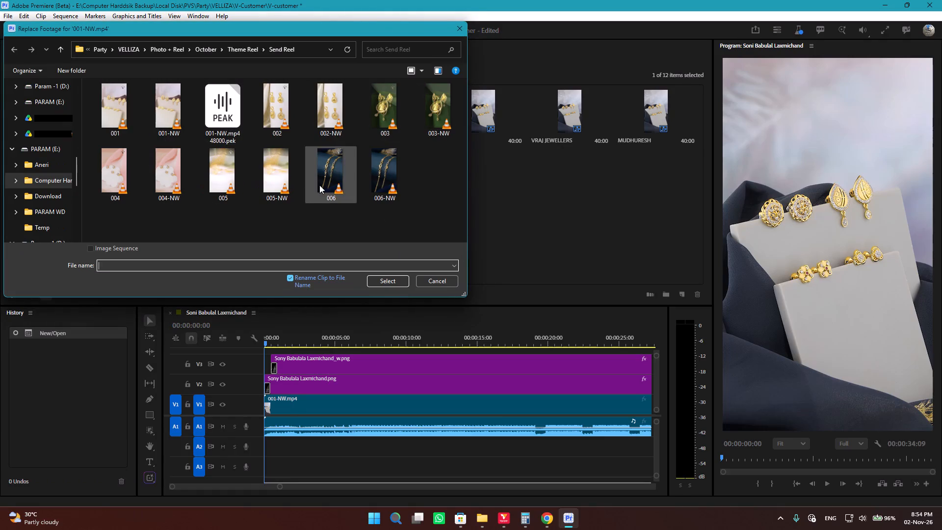
{"action": "left_click", "coordinate": [167, 187]}
{"action": "left_click", "coordinate": [379, 282]}
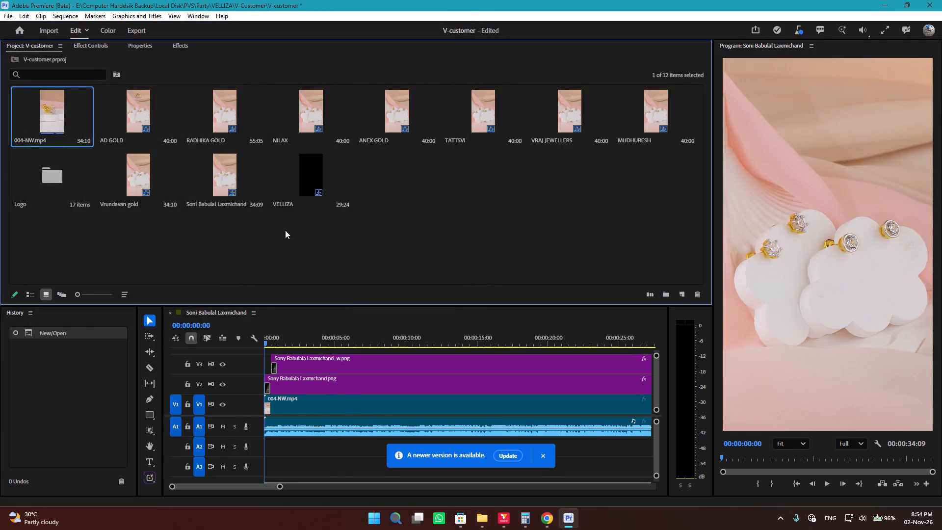
{"action": "left_click", "coordinate": [218, 185]}
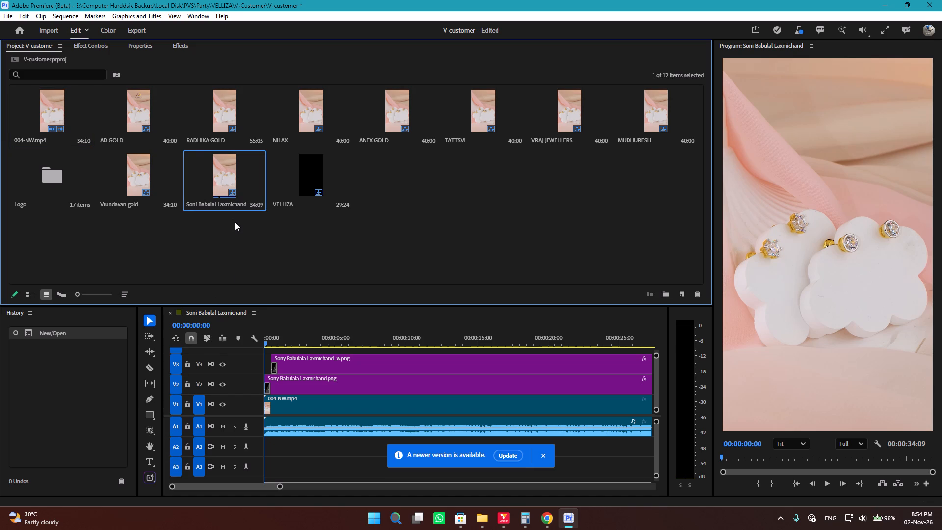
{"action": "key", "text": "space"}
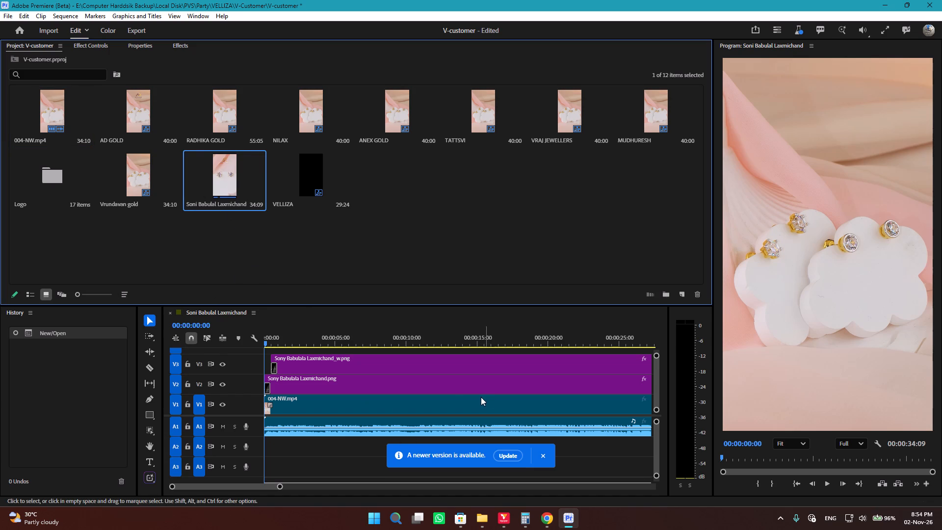
{"action": "left_click", "coordinate": [541, 455]}
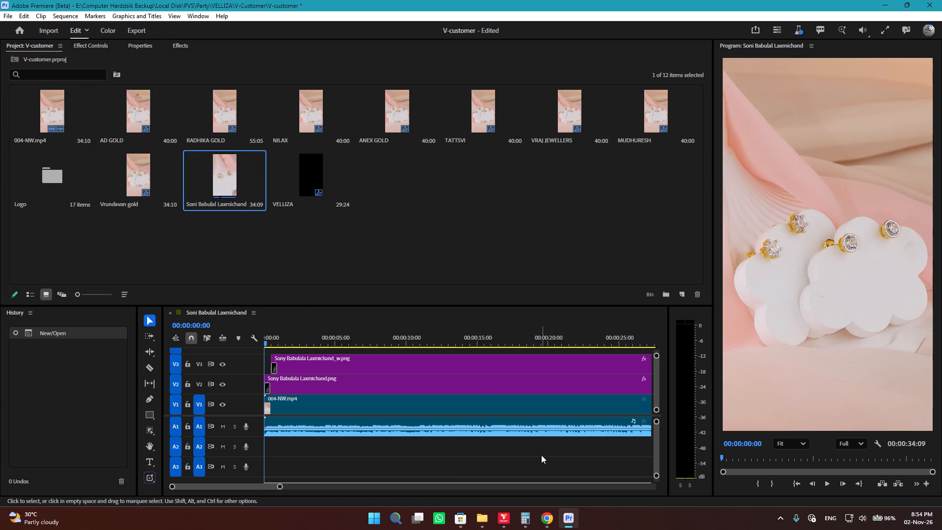
{"action": "left_click", "coordinate": [375, 446]}
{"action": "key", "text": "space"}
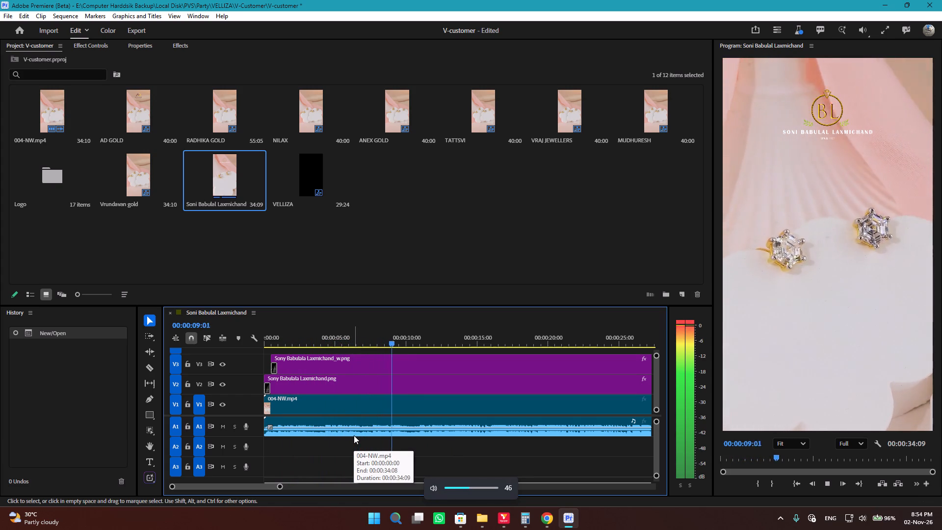
{"action": "scroll", "coordinate": [441, 431], "scroll_direction": "down", "scroll_amount": 2, "text": "ctrl+alt"}
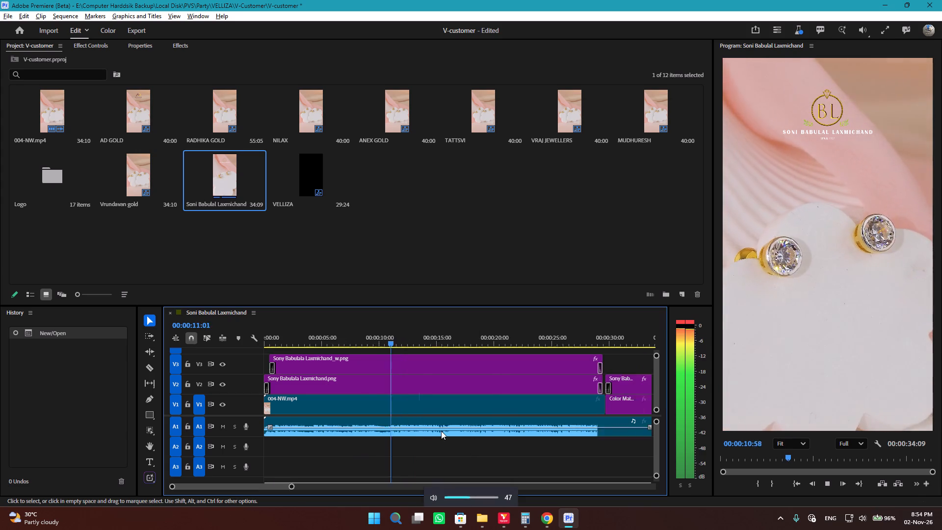
{"action": "scroll", "coordinate": [441, 431], "scroll_direction": "down", "scroll_amount": 5, "text": "ctrl+alt"}
{"action": "scroll", "coordinate": [441, 431], "scroll_direction": "up", "scroll_amount": 6, "text": "ctrl+alt"}
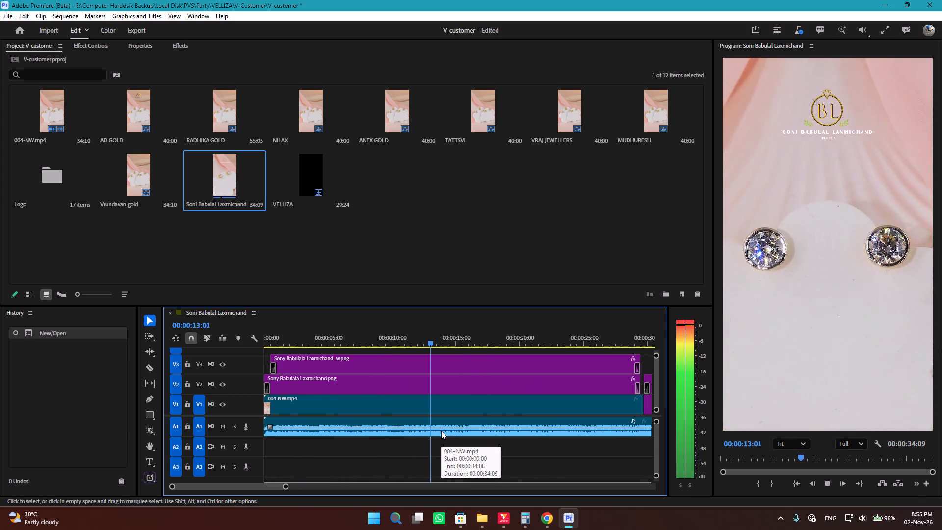
{"action": "scroll", "coordinate": [441, 431], "scroll_direction": "down", "scroll_amount": 3, "text": "ctrl+alt"}
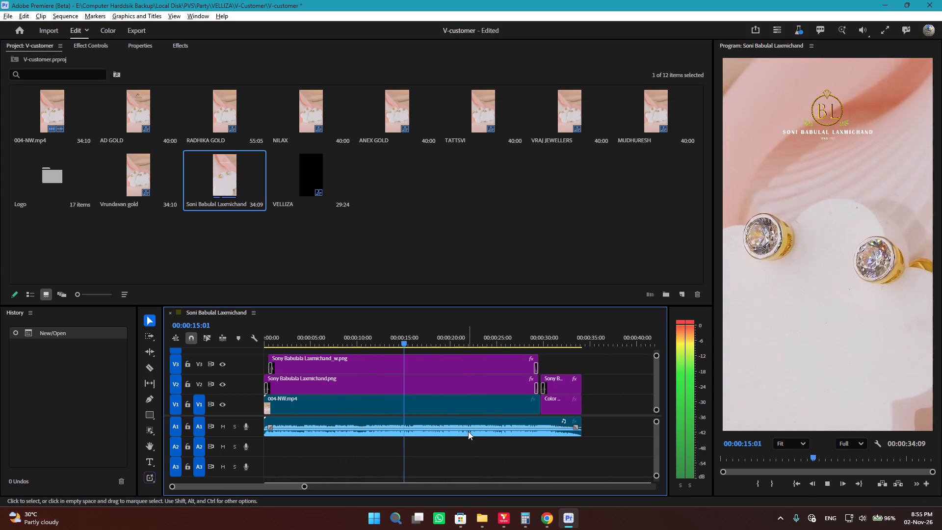
{"action": "left_click", "coordinate": [498, 452]}
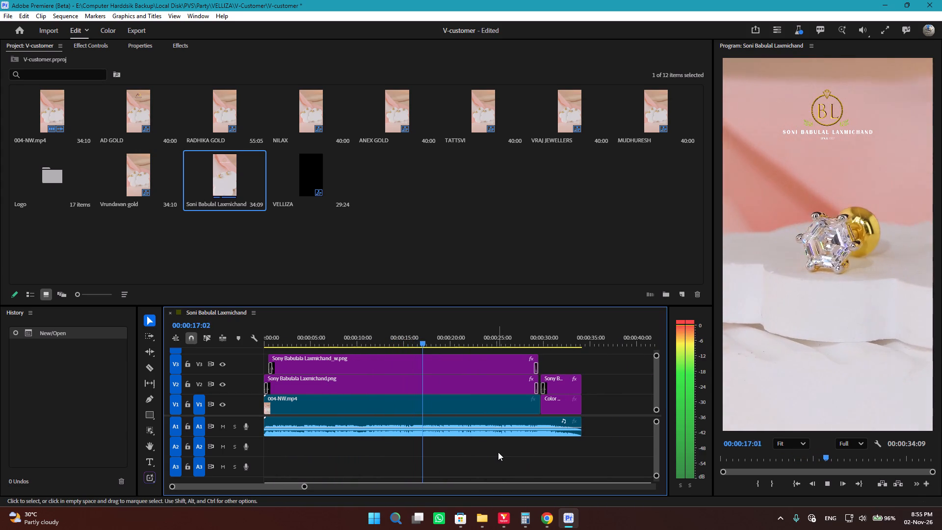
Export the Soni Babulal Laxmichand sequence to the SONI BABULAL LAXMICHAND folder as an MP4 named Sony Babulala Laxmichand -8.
{"action": "key", "text": "ctrl+m"}
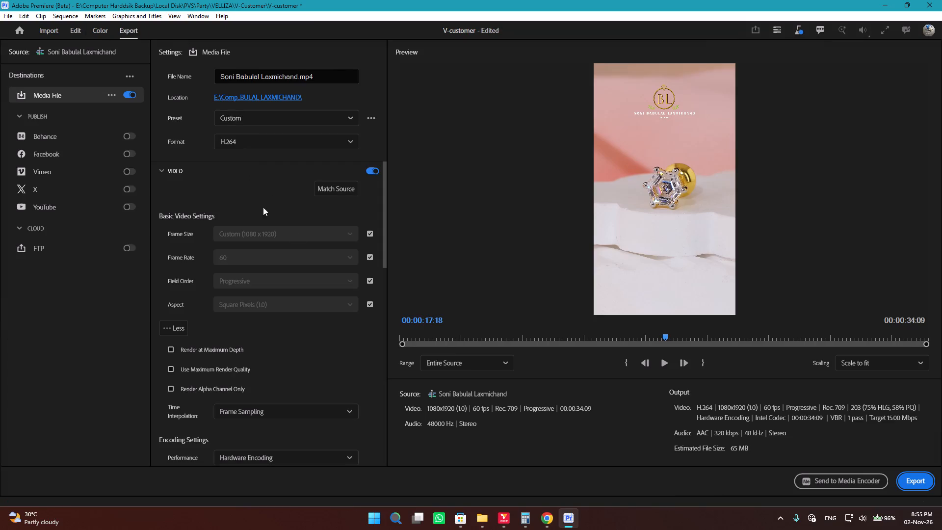
{"action": "left_click", "coordinate": [281, 98]}
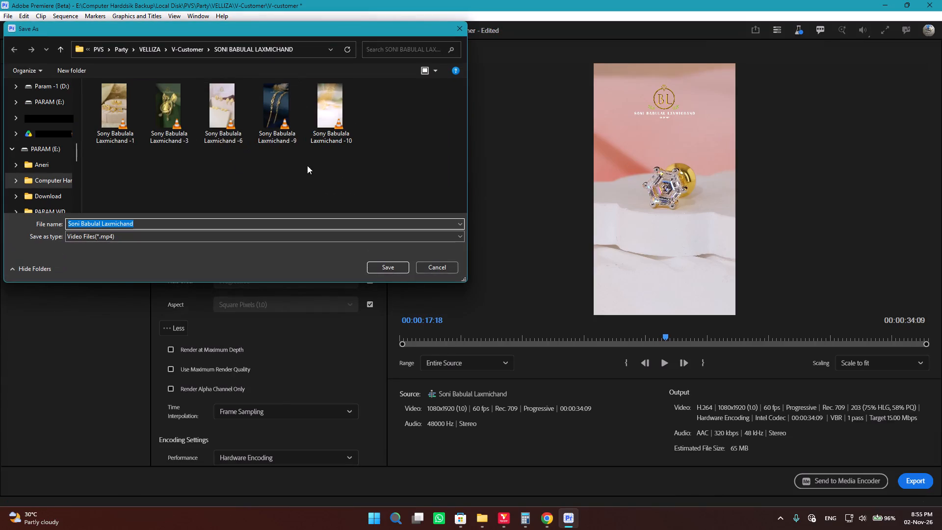
{"action": "left_click", "coordinate": [276, 120]}
{"action": "double_click", "coordinate": [191, 222]}
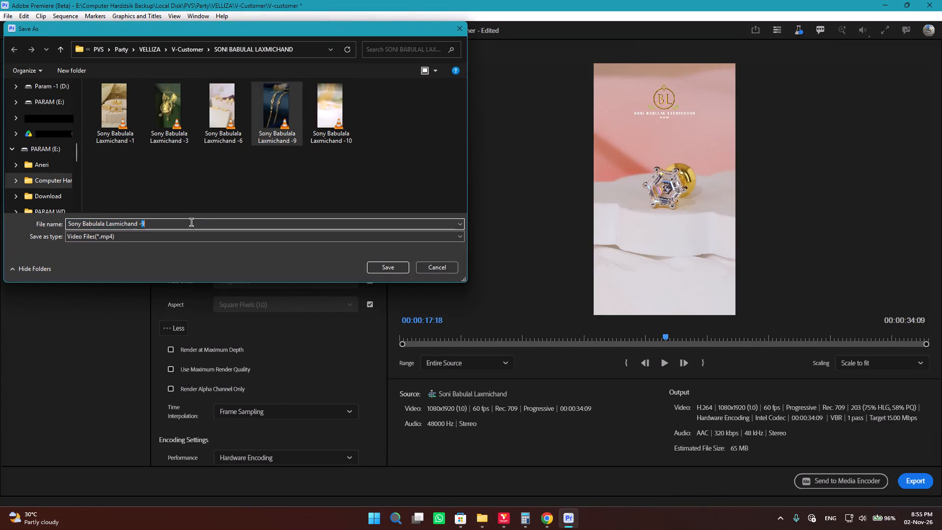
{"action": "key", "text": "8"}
{"action": "key", "text": "Return"}
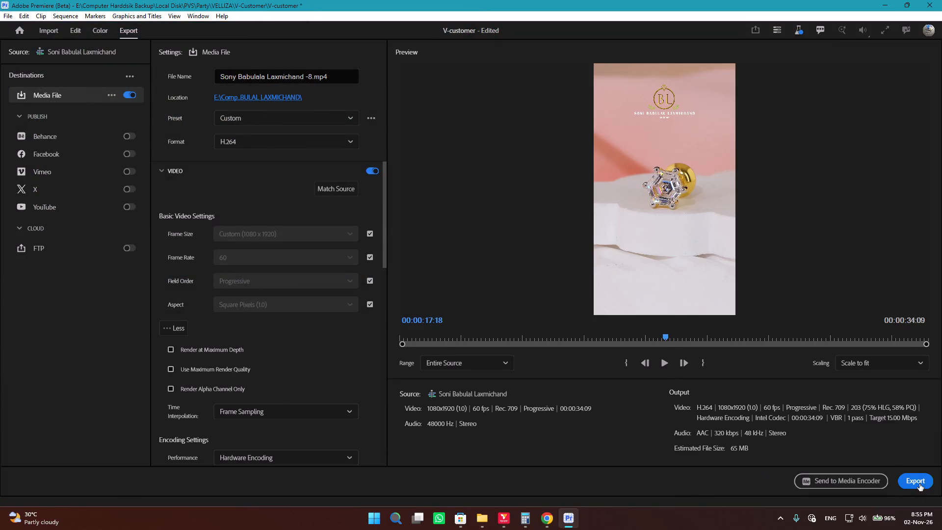
{"action": "left_click", "coordinate": [920, 485]}
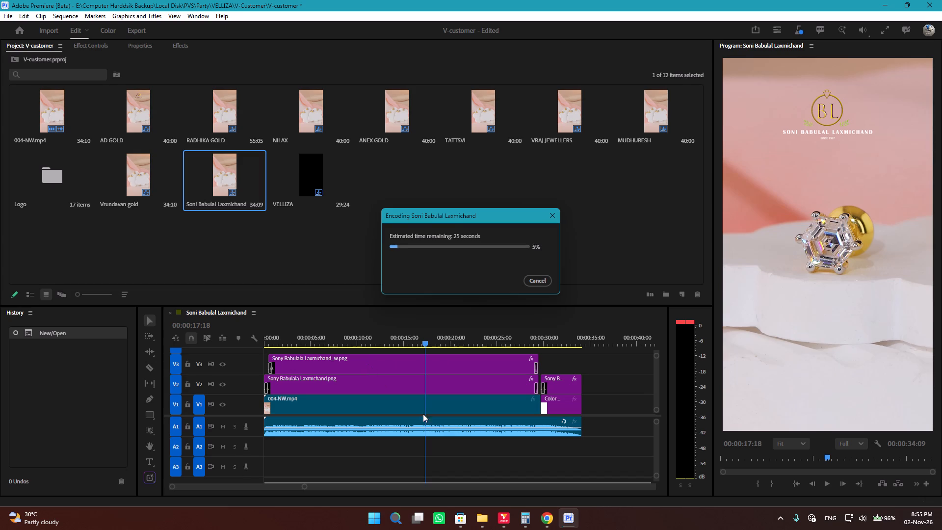
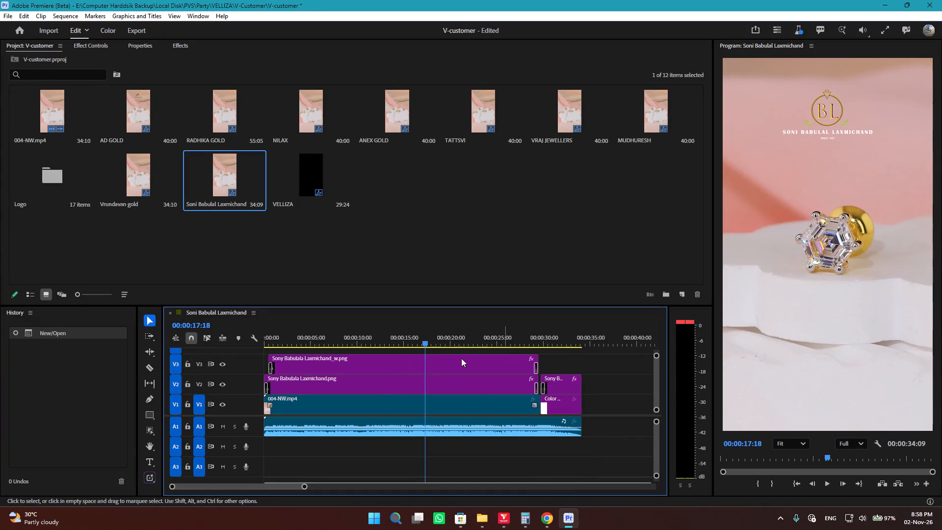
Open the Vrundavan gold sequence from the project and play it from the beginning.
{"action": "left_click", "coordinate": [357, 231]}
{"action": "double_click", "coordinate": [146, 168]}
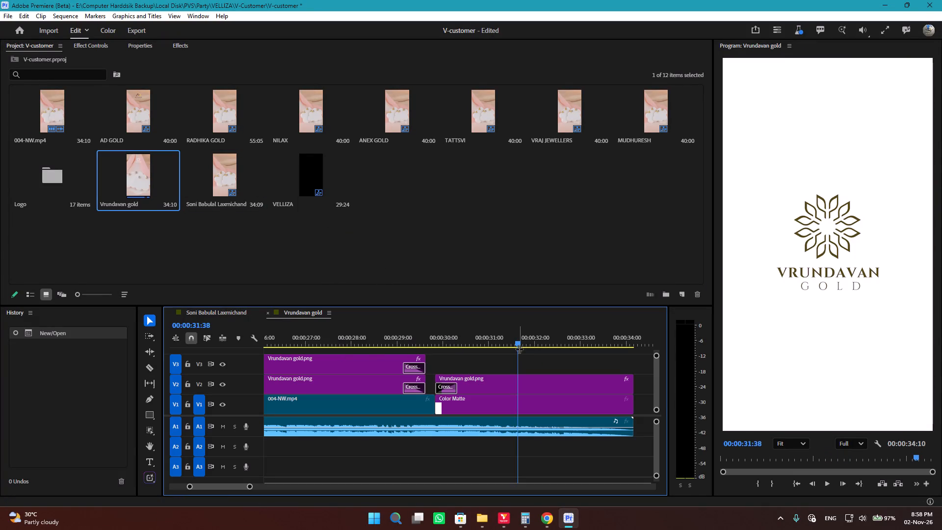
{"action": "left_click_drag", "start_coordinate": [516, 340], "coordinate": [217, 344]}
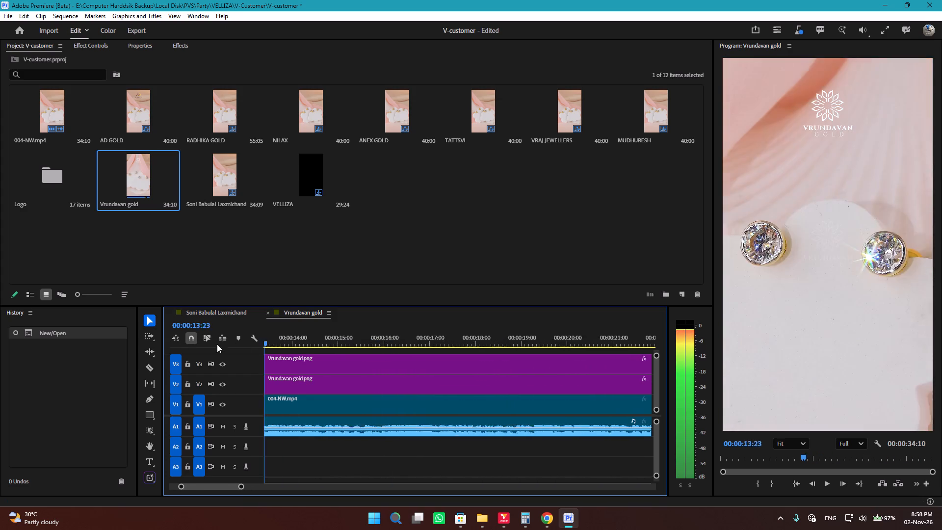
{"action": "left_click_drag", "start_coordinate": [217, 344], "coordinate": [75, 344]}
{"action": "key", "text": "space"}
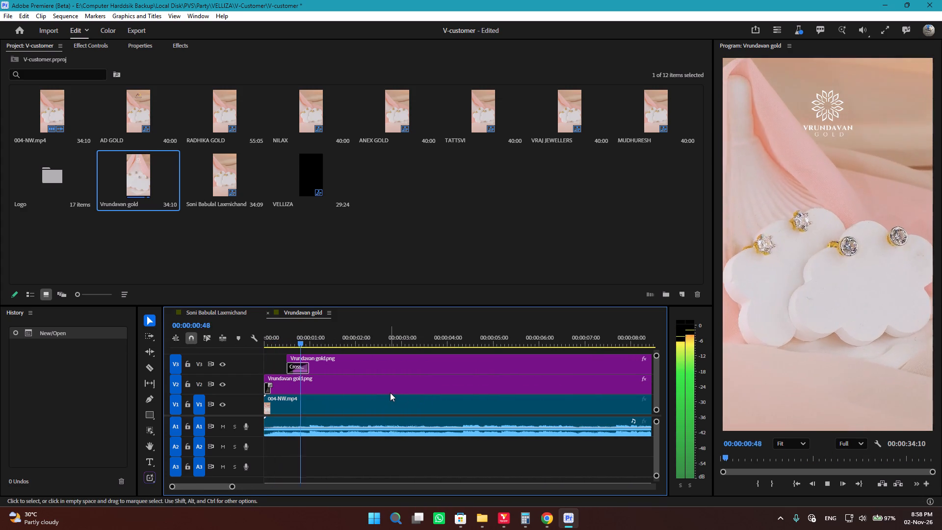
Disable the Color Replace effect on the Vrundavan gold.png logo clip on track V2.
{"action": "left_click", "coordinate": [348, 385]}
{"action": "left_click", "coordinate": [394, 353]}
{"action": "left_click", "coordinate": [396, 365]}
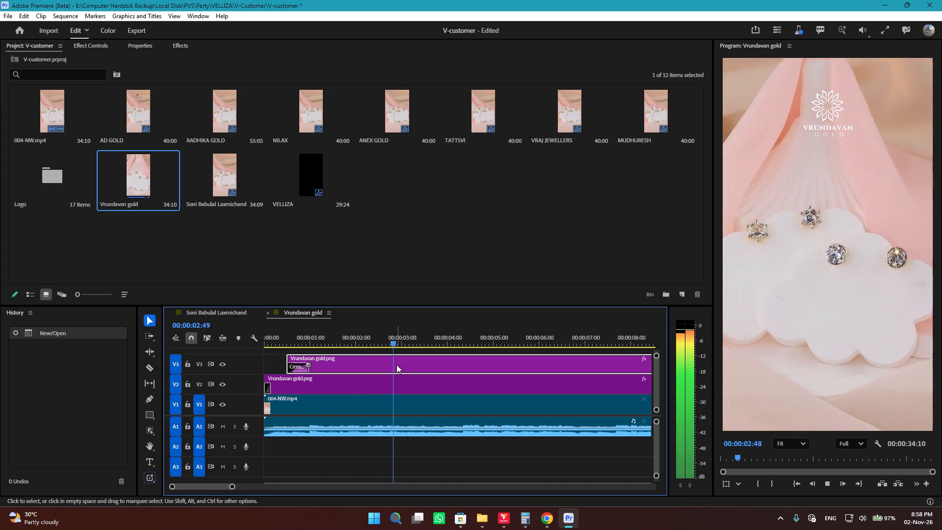
{"action": "left_click", "coordinate": [384, 377]}
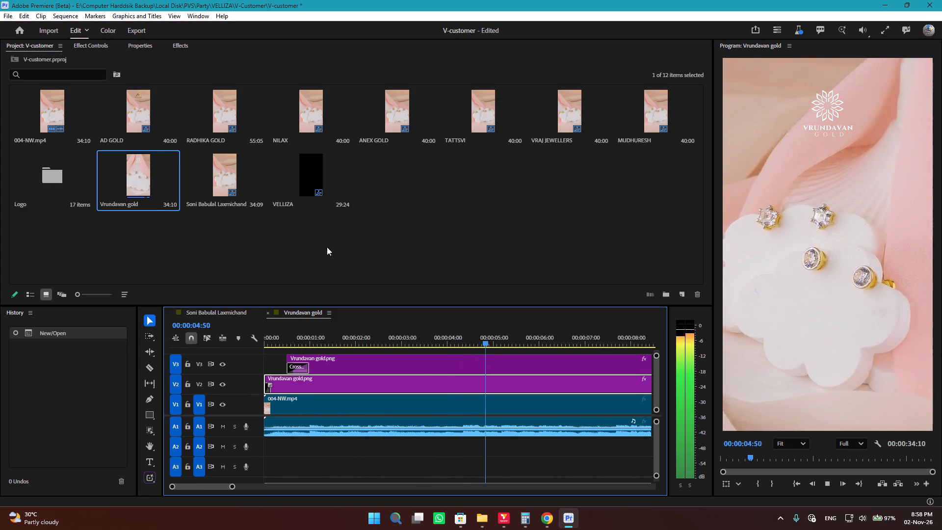
{"action": "left_click", "coordinate": [99, 40]}
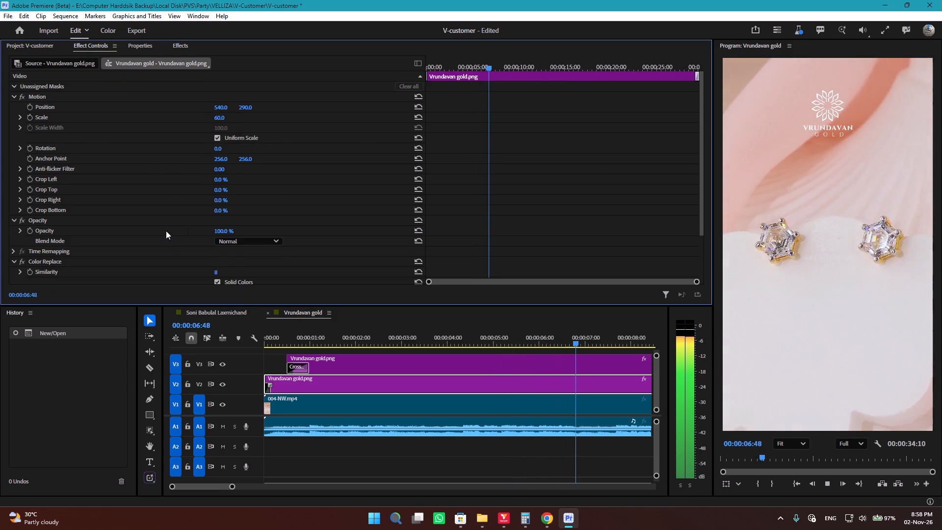
{"action": "scroll", "coordinate": [166, 231], "scroll_direction": "down", "scroll_amount": 4}
{"action": "scroll", "coordinate": [165, 231], "scroll_direction": "up", "scroll_amount": 1}
{"action": "scroll", "coordinate": [165, 231], "scroll_direction": "down", "scroll_amount": 4}
{"action": "left_click", "coordinate": [22, 206]}
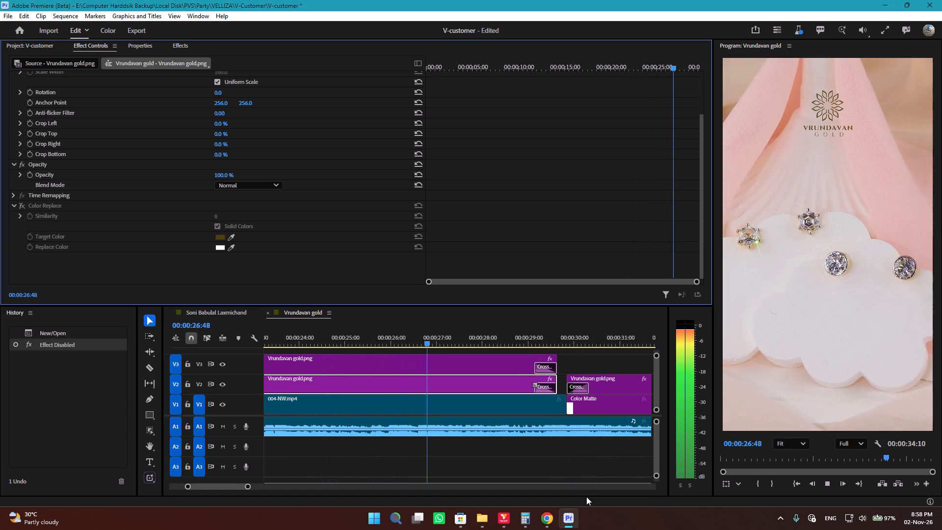
Play through the end of the footage to check the logo fade-outs and the change to the white logo end card.
{"action": "key", "text": "space"}
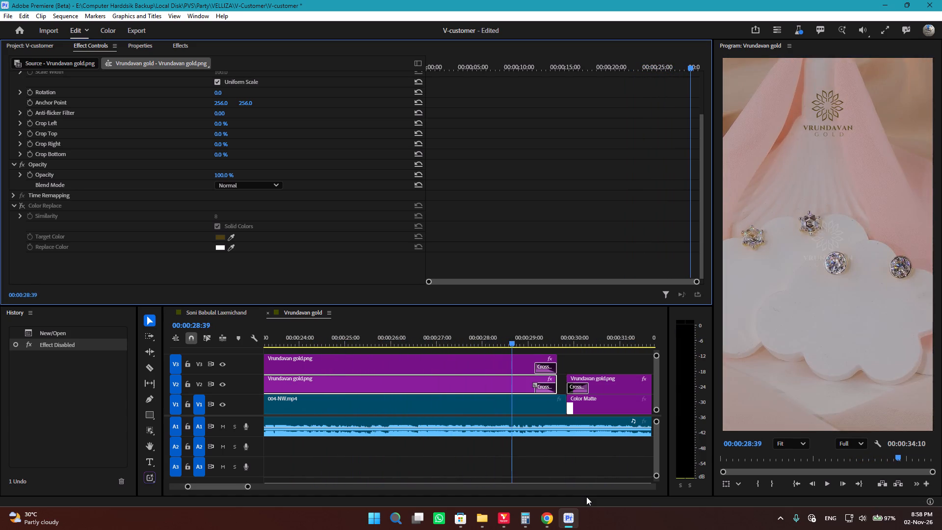
{"action": "key", "text": "space"}
{"action": "key", "text": "space"}
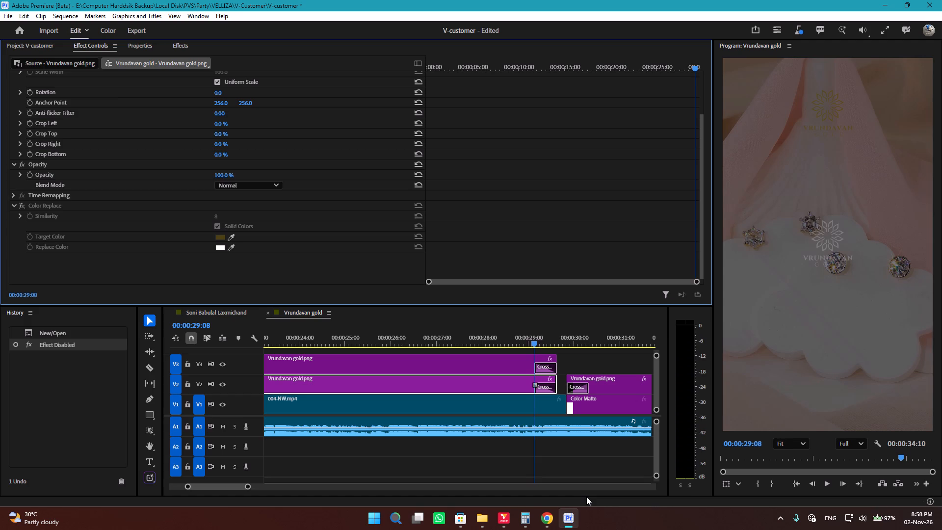
{"action": "key", "text": "ctrl+m"}
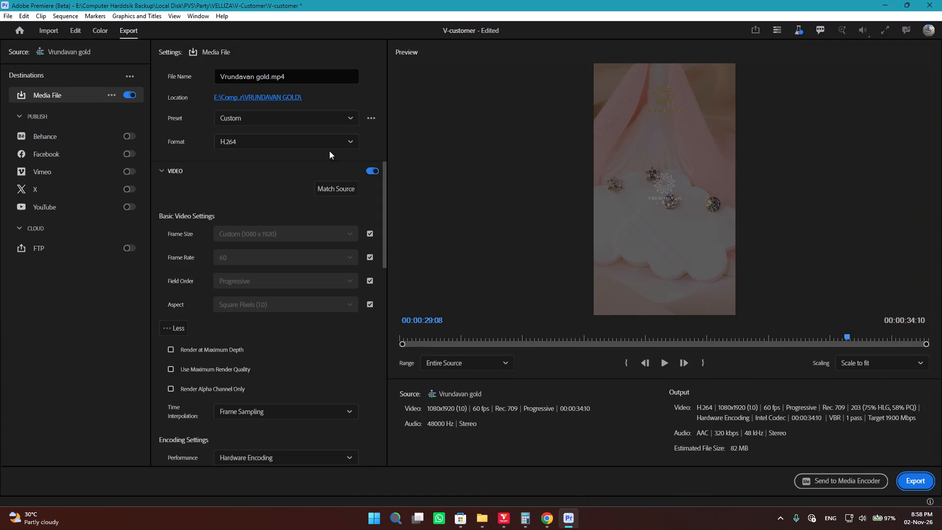
{"action": "key", "text": "Escape"}
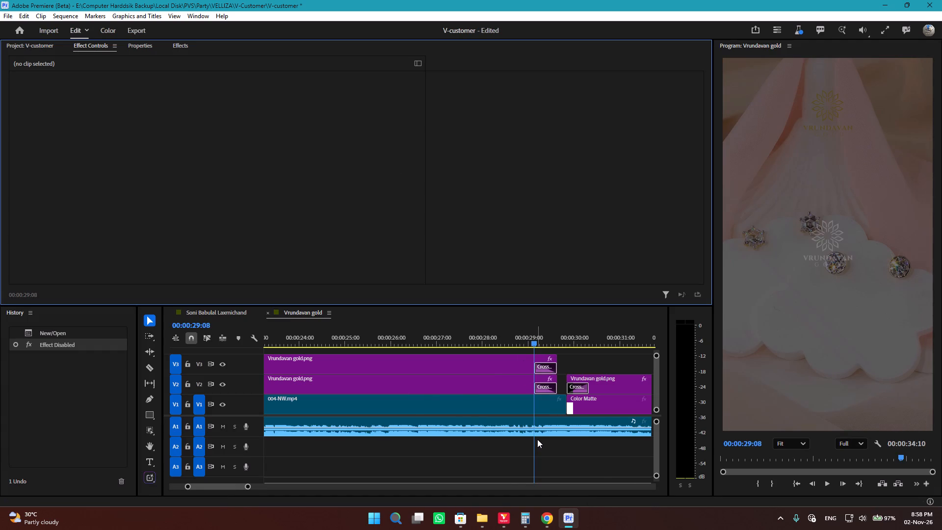
{"action": "key", "text": "space"}
{"action": "key", "text": "space"}
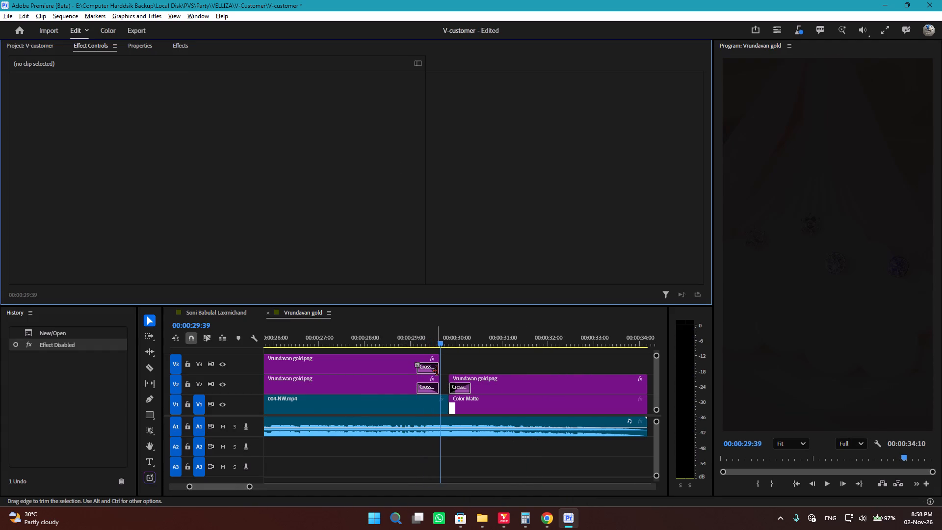
{"action": "scroll", "coordinate": [437, 371], "scroll_direction": "up", "scroll_amount": 4, "text": "ctrl+alt"}
{"action": "key", "text": "space"}
{"action": "key", "text": "space"}
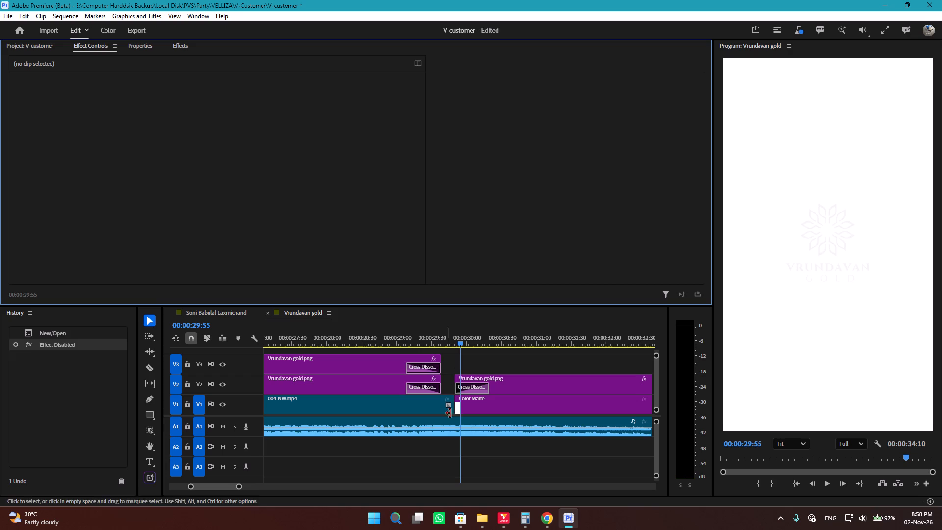
Search the effects for dip and apply Dip to White across the cut between 004-NW.mp4 and the Color Matte on V1.
{"action": "left_click", "coordinate": [49, 46]}
{"action": "left_click", "coordinate": [178, 45]}
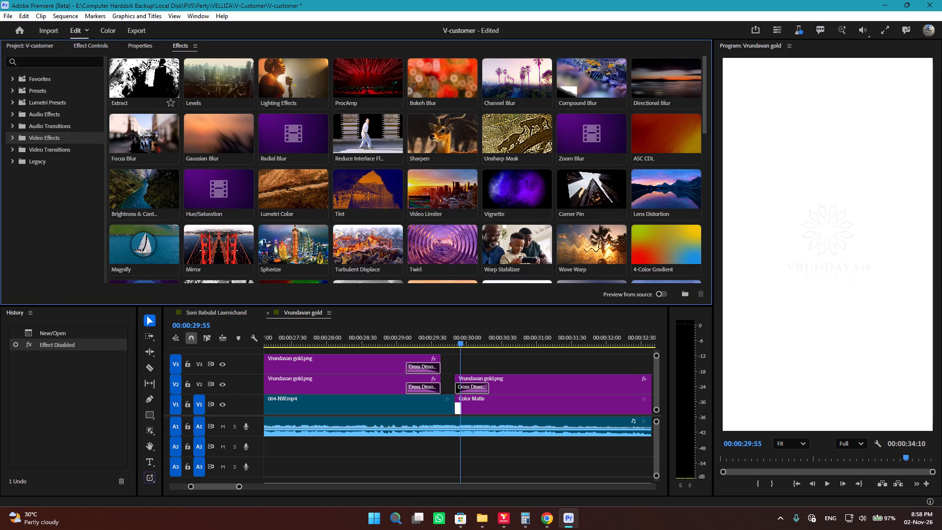
{"action": "left_click", "coordinate": [64, 61]}
{"action": "type", "text": "dip"}
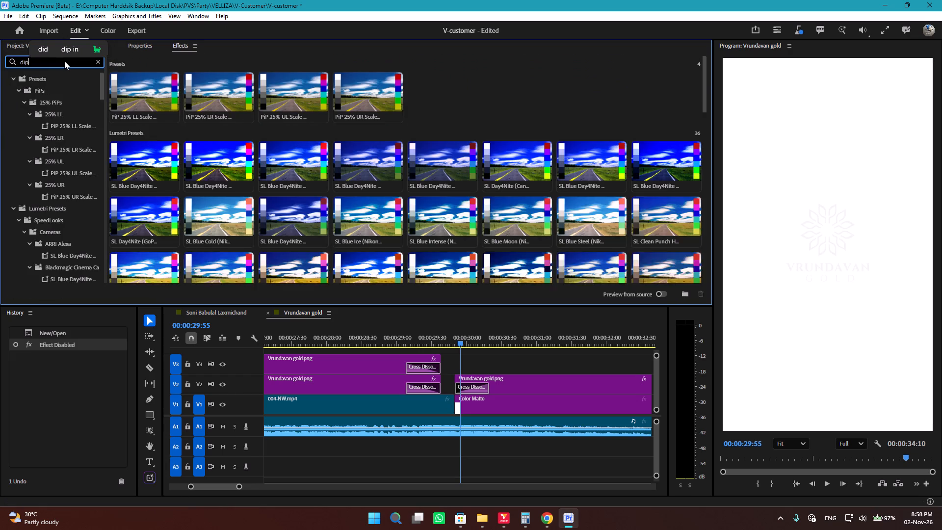
{"action": "left_click_drag", "start_coordinate": [289, 90], "coordinate": [479, 400]}
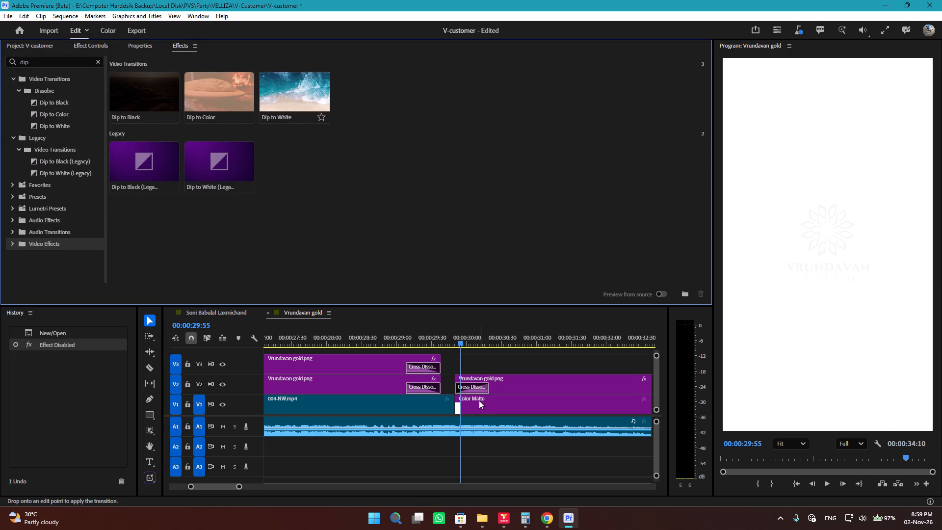
{"action": "left_click_drag", "start_coordinate": [479, 400], "coordinate": [460, 403]}
{"action": "key", "text": "ctrl+z"}
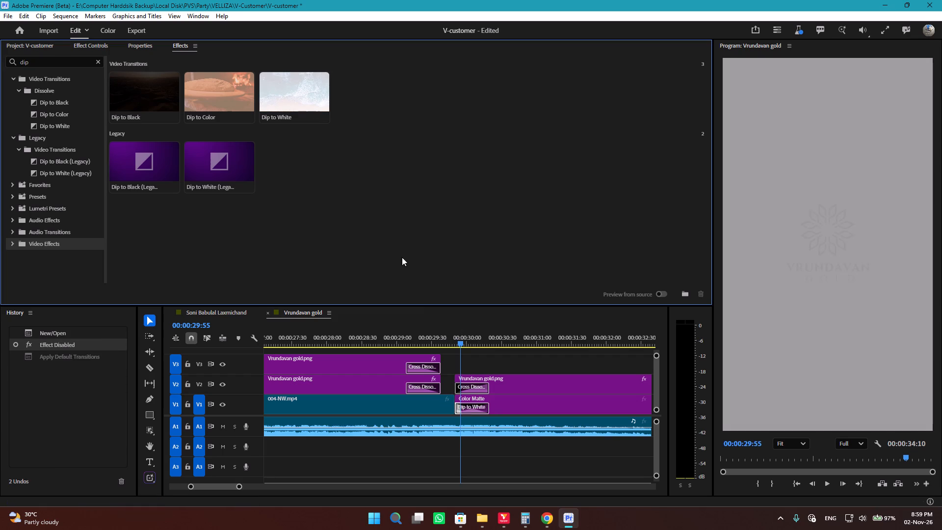
{"action": "left_click_drag", "start_coordinate": [305, 104], "coordinate": [455, 408]}
Play back the cut into the Color Matte several times to check the Dip to White transition and the logo end card.
{"action": "left_click_drag", "start_coordinate": [465, 345], "coordinate": [399, 318]}
{"action": "key", "text": "space"}
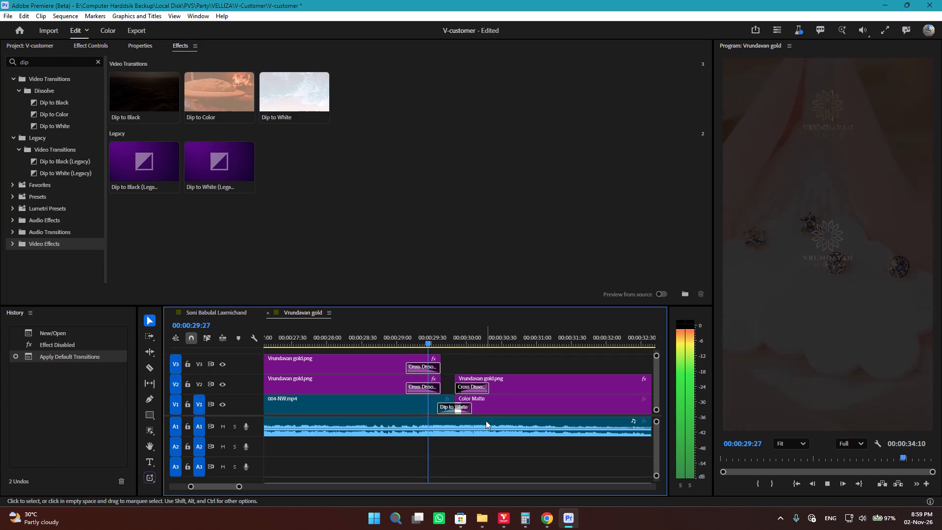
{"action": "key", "text": "space"}
{"action": "left_click_drag", "start_coordinate": [477, 344], "coordinate": [453, 342]}
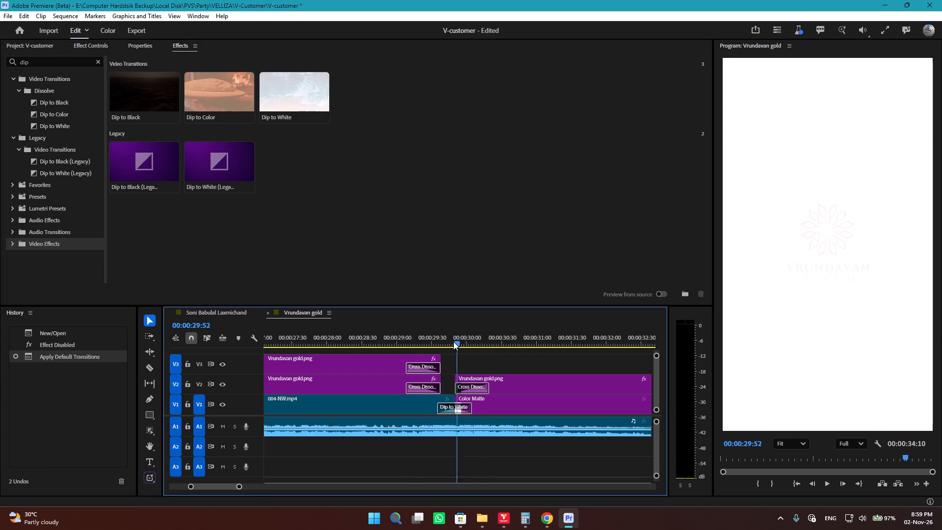
{"action": "left_click_drag", "start_coordinate": [453, 342], "coordinate": [435, 327]}
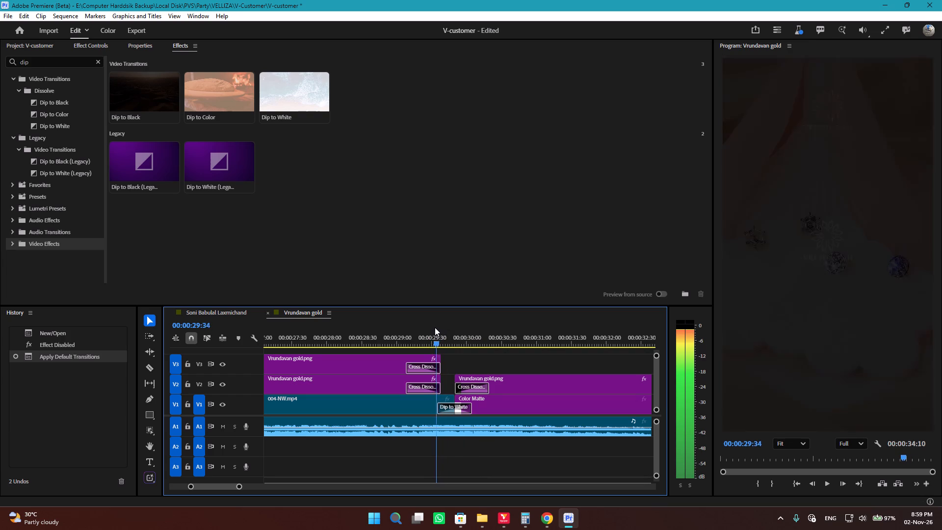
{"action": "left_click_drag", "start_coordinate": [435, 327], "coordinate": [429, 325]}
{"action": "key", "text": "space"}
{"action": "key", "text": "space"}
{"action": "key", "text": "space"}
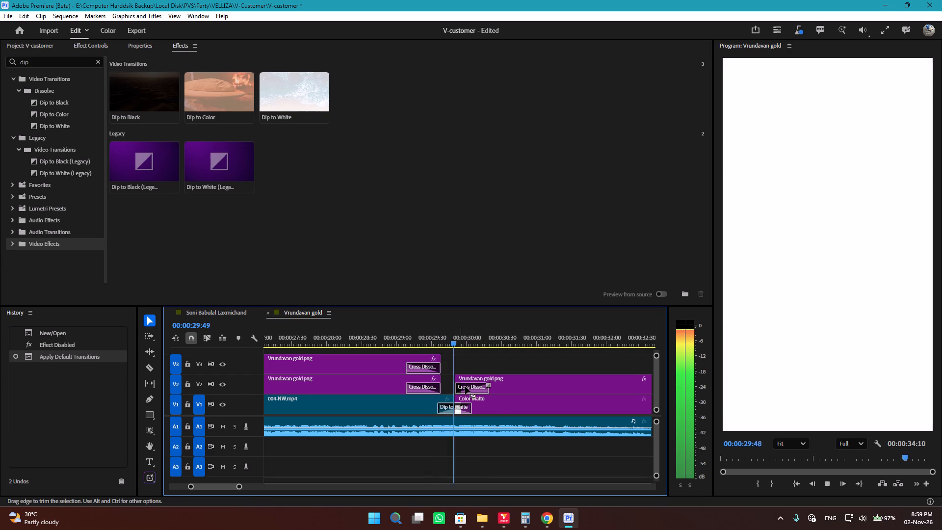
{"action": "key", "text": "space"}
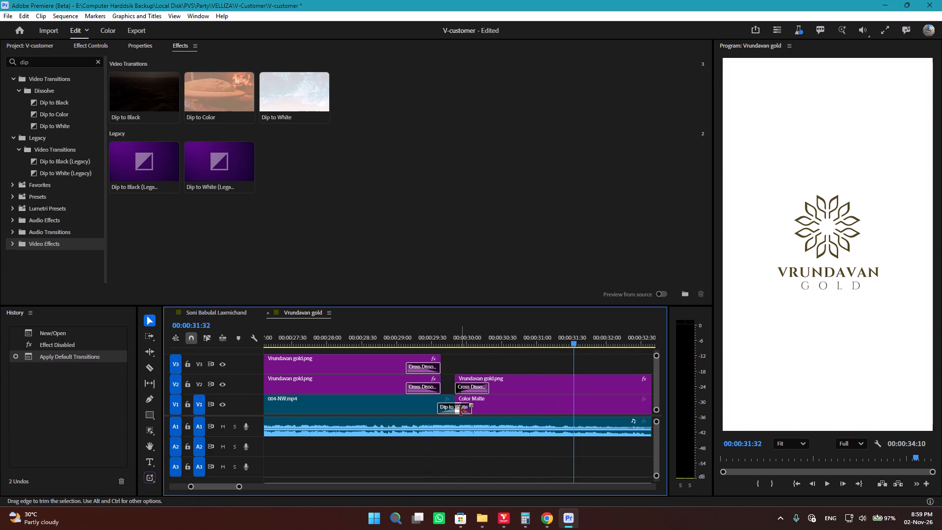
{"action": "left_click", "coordinate": [459, 409]}
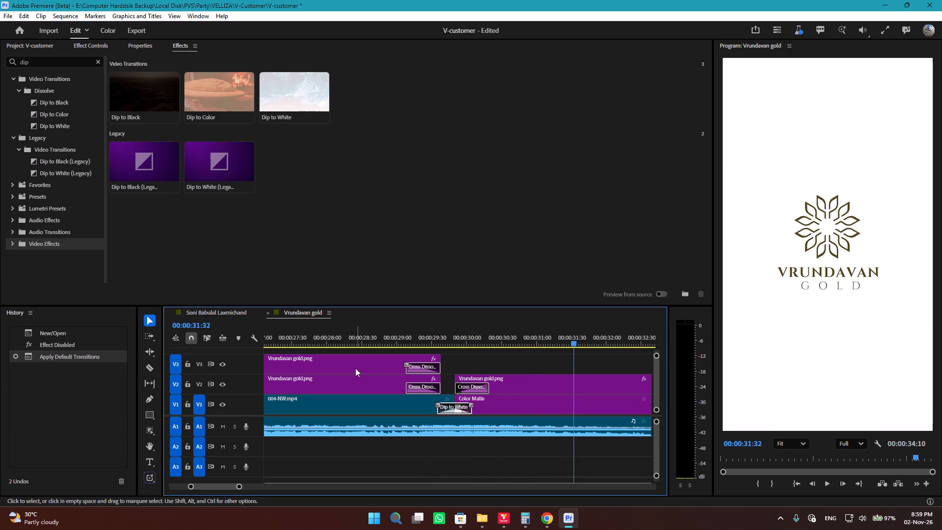
Send the Vrundavan gold sequence to Media Encoder as an MP4 named Vrundavan gold-8 in the VRUNDAVAN GOLD folder.
{"action": "key", "text": "ctrl+m"}
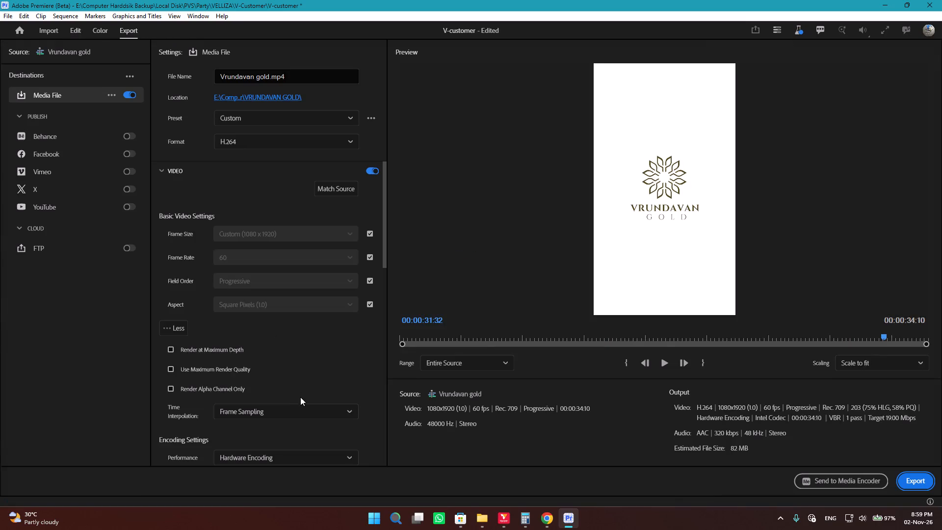
{"action": "key", "text": "Escape"}
{"action": "key", "text": "ctrl+m"}
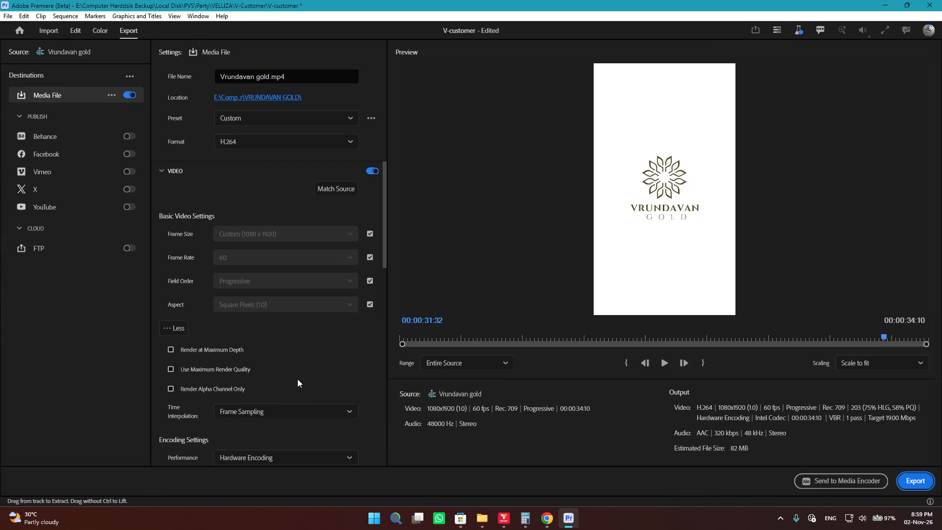
{"action": "left_click", "coordinate": [263, 97]}
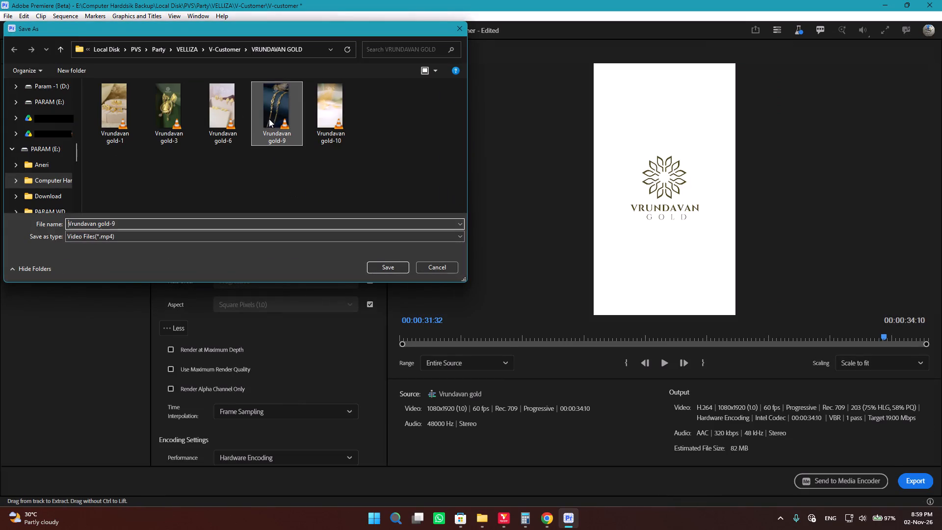
{"action": "left_click", "coordinate": [269, 119]}
{"action": "double_click", "coordinate": [268, 219]}
{"action": "key", "text": "Right"}
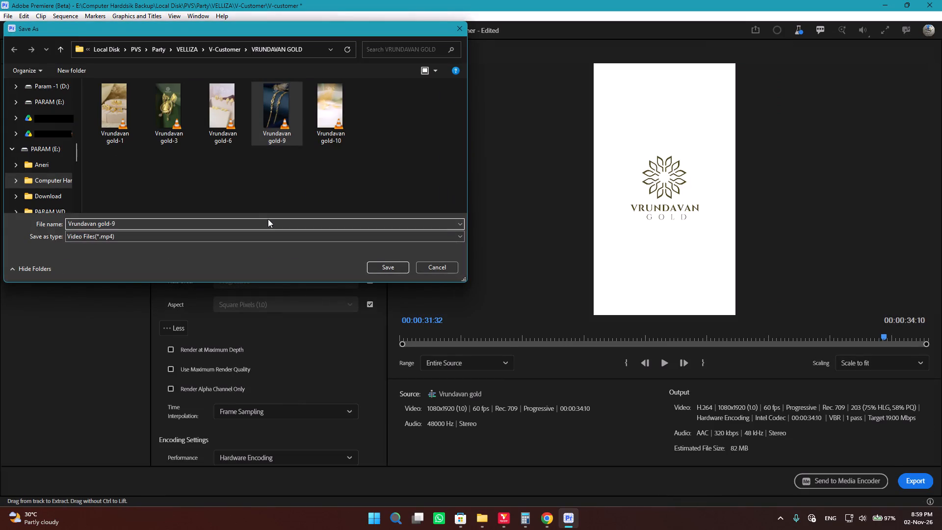
{"action": "key", "text": "BackSpace"}
{"action": "key", "text": "8"}
{"action": "key", "text": "Return"}
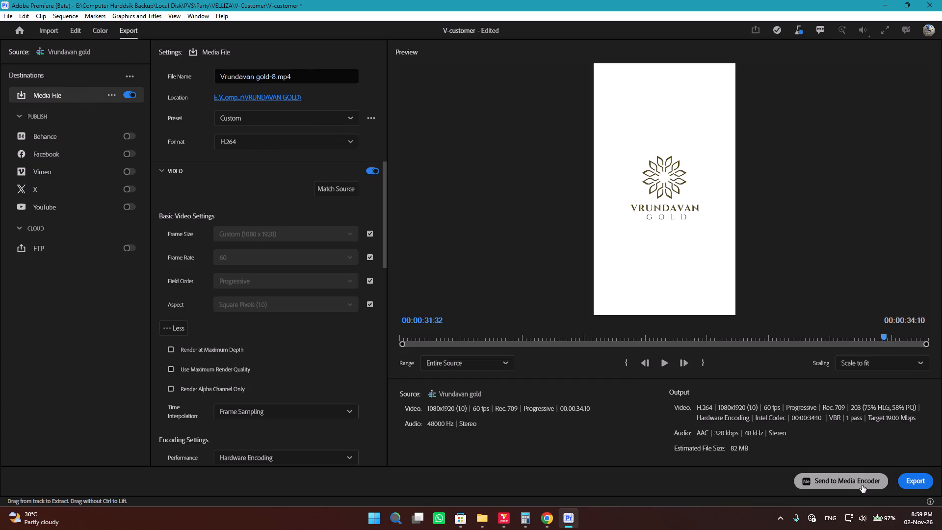
{"action": "left_click", "coordinate": [862, 485]}
Set up another export of the Vrundavan gold sequence in the VRUNDAVAN GOLD folder, using the existing file name Vrundavan gold-9 as the base.
{"action": "key", "text": "ctrl+m"}
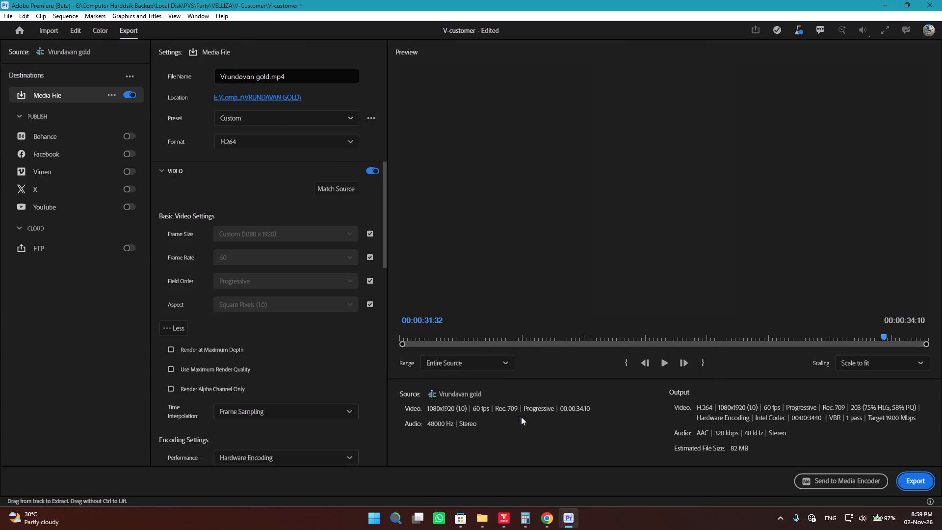
{"action": "left_click", "coordinate": [273, 98]}
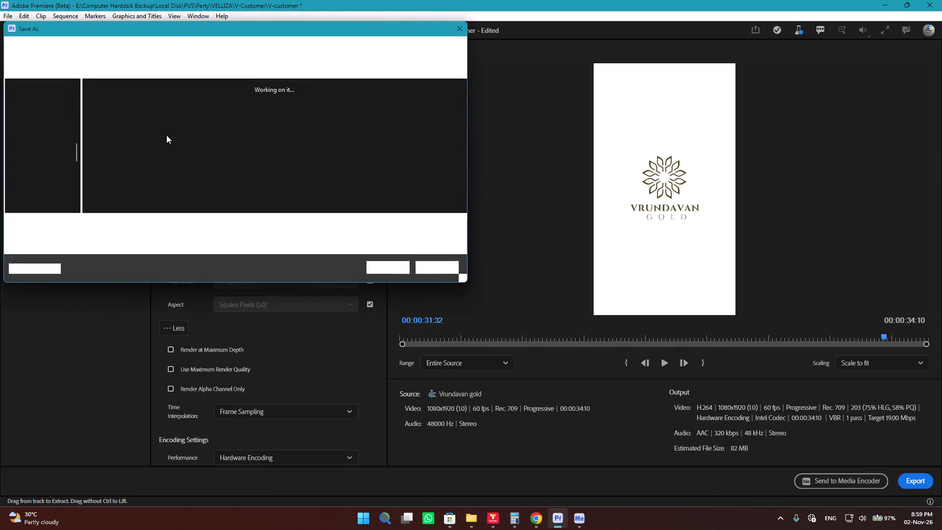
{"action": "left_click", "coordinate": [288, 125]}
{"action": "double_click", "coordinate": [249, 226]}
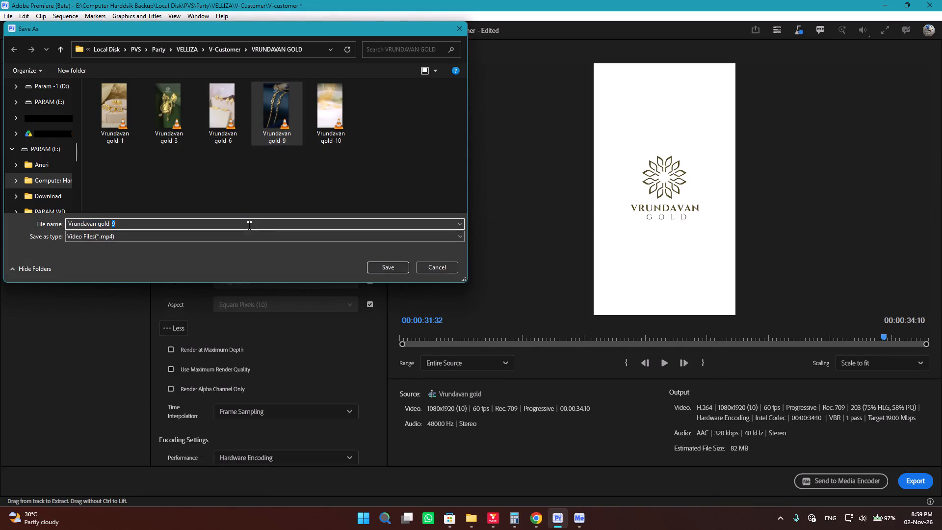
Name the output Vrundavan gold-8 and export the Vrundavan gold sequence directly as an H.264 MP4.
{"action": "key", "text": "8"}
{"action": "key", "text": "Return"}
{"action": "key", "text": "Return"}
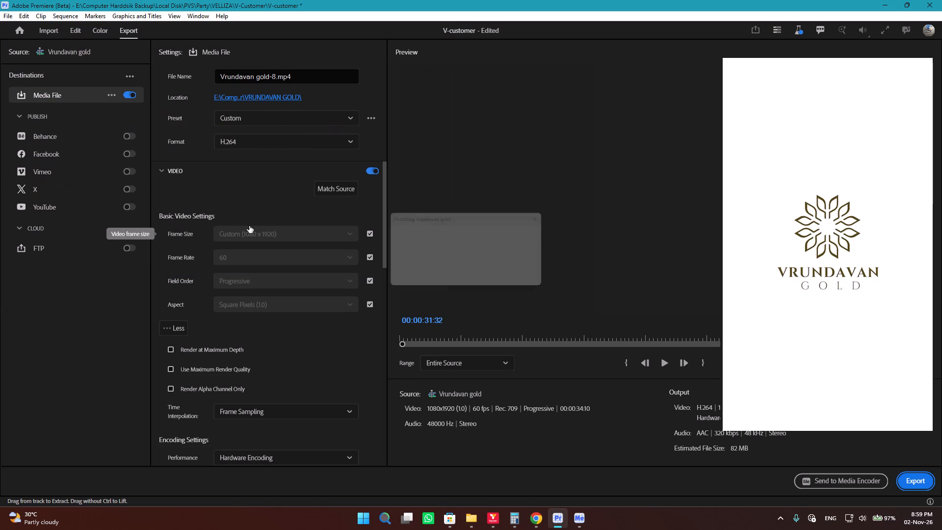
Switch to Adobe Media Encoder and close it while the sequence export is running.
{"action": "right_click", "coordinate": [577, 522]}
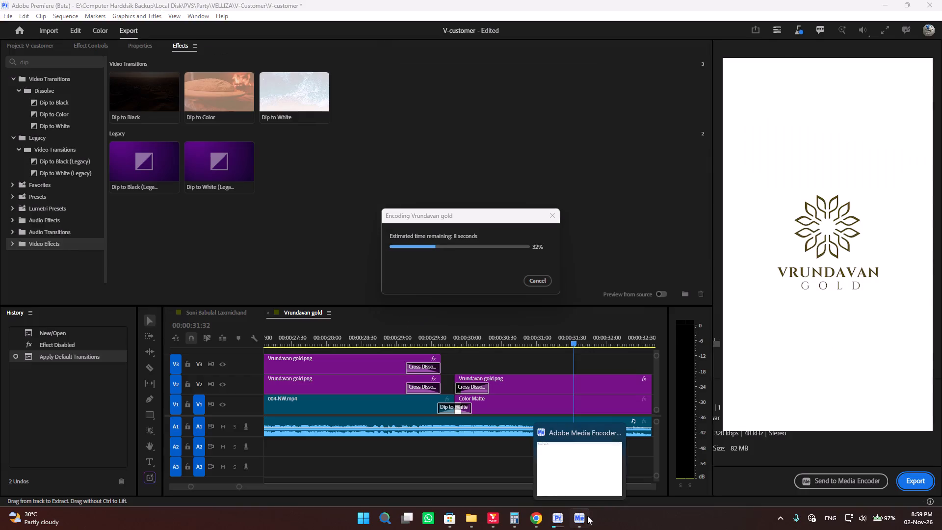
{"action": "left_click", "coordinate": [585, 483]}
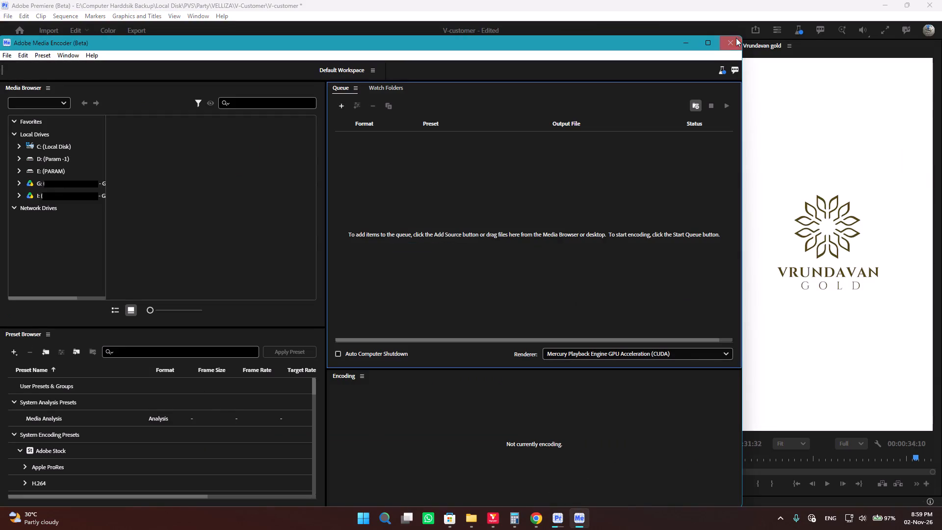
{"action": "left_click", "coordinate": [735, 38]}
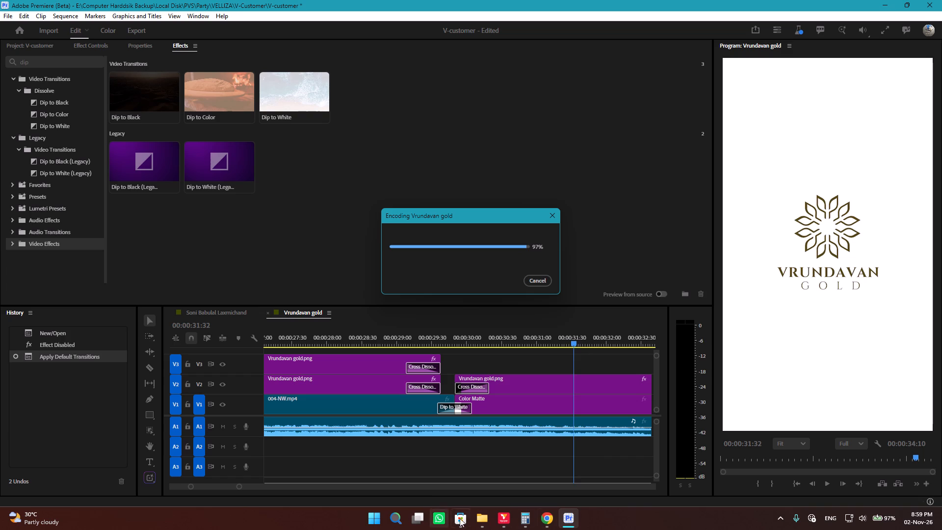
Show the hidden system tray icons.
{"action": "left_click", "coordinate": [783, 518]}
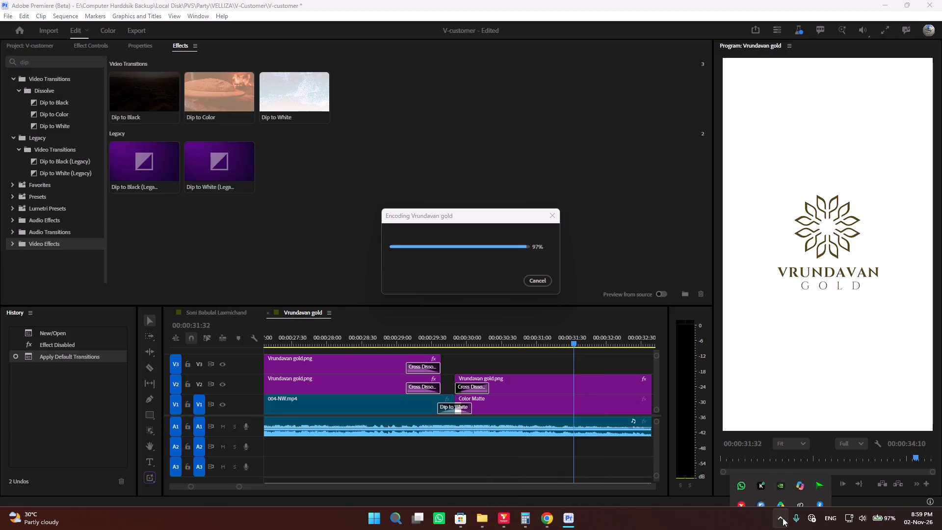
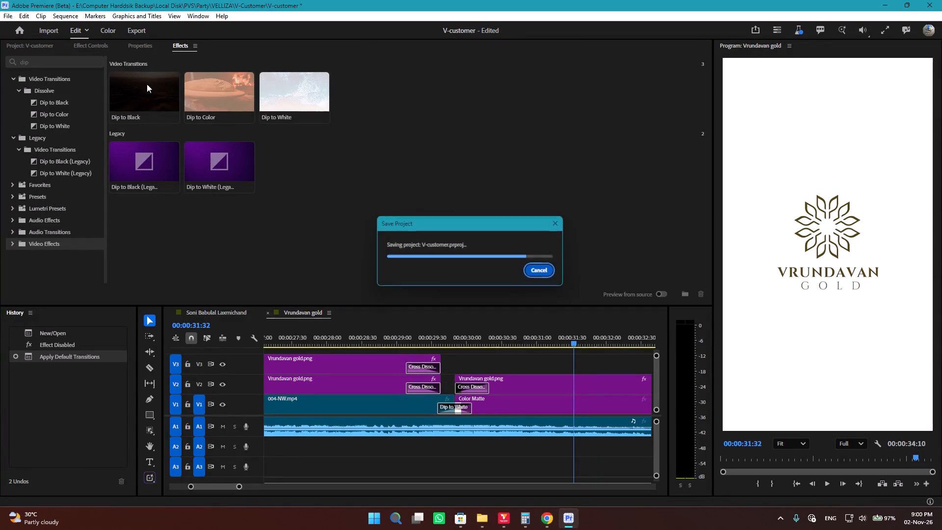
Export the Vrundavan gold sequence from the V-customer project as a Final Cut Pro XML file.
{"action": "left_click", "coordinate": [50, 28]}
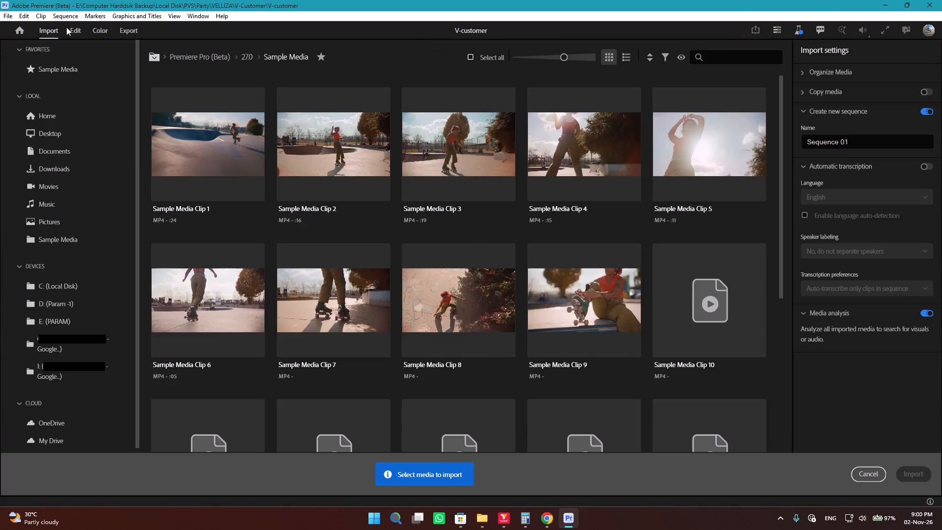
{"action": "left_click", "coordinate": [71, 31]}
{"action": "left_click", "coordinate": [34, 45]}
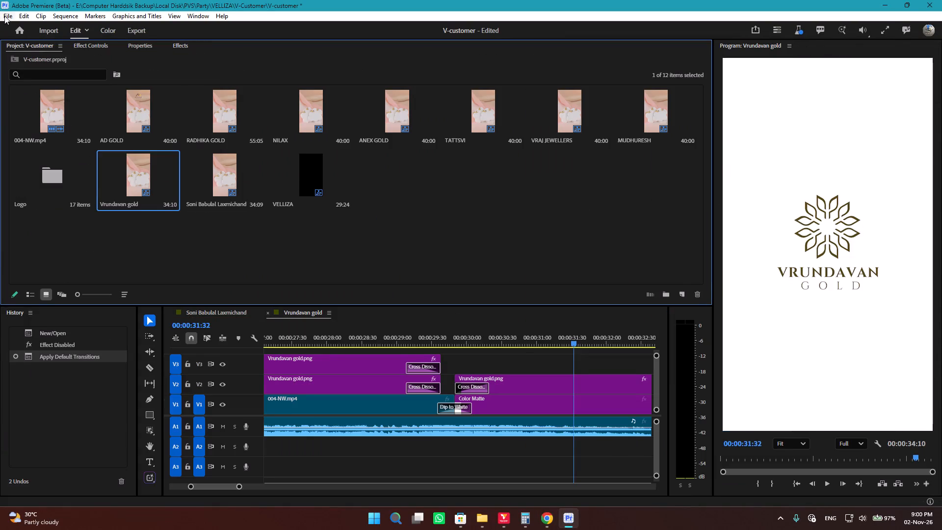
{"action": "left_click", "coordinate": [4, 16]}
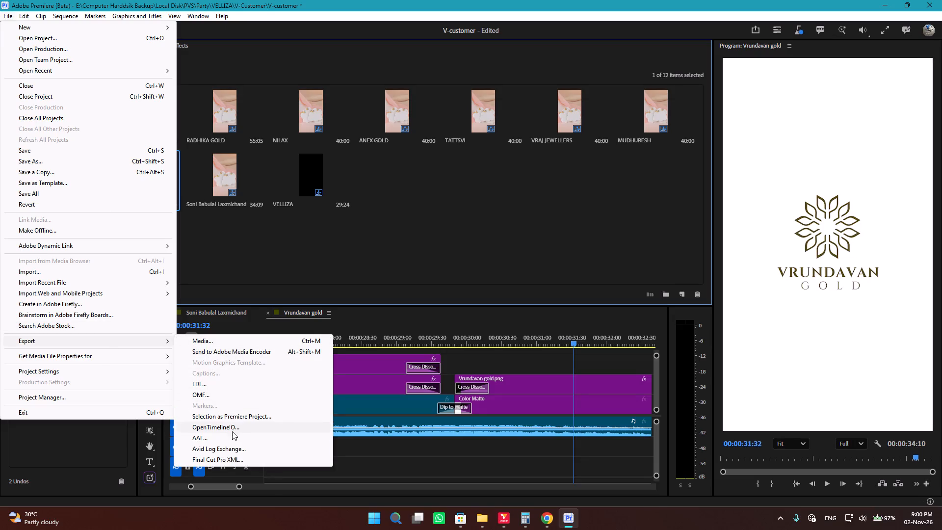
{"action": "left_click", "coordinate": [249, 457]}
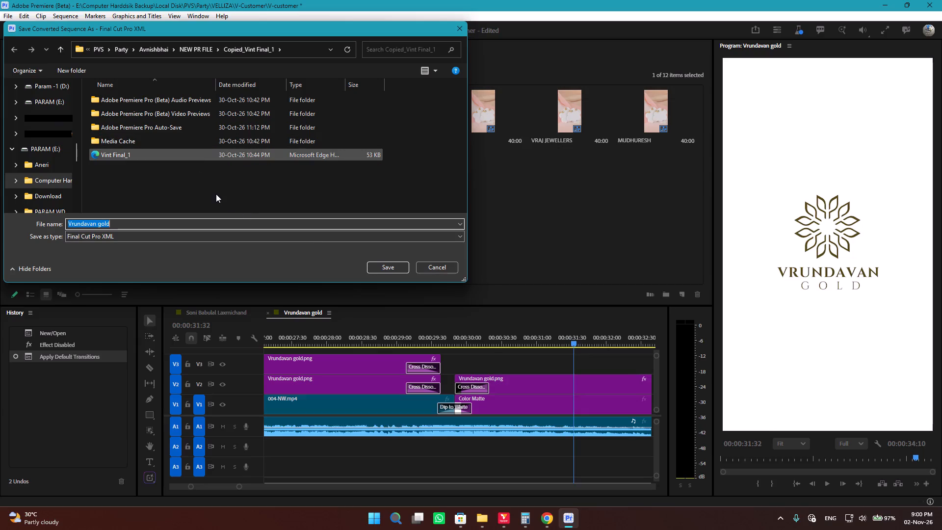
Save the Vrundavan gold sequence as a Final Cut Pro XML in Avnishbhai's NEW PR FILE folder, keeping the name Vrundavan gold.
{"action": "left_click", "coordinate": [187, 51]}
{"action": "left_click", "coordinate": [187, 51]}
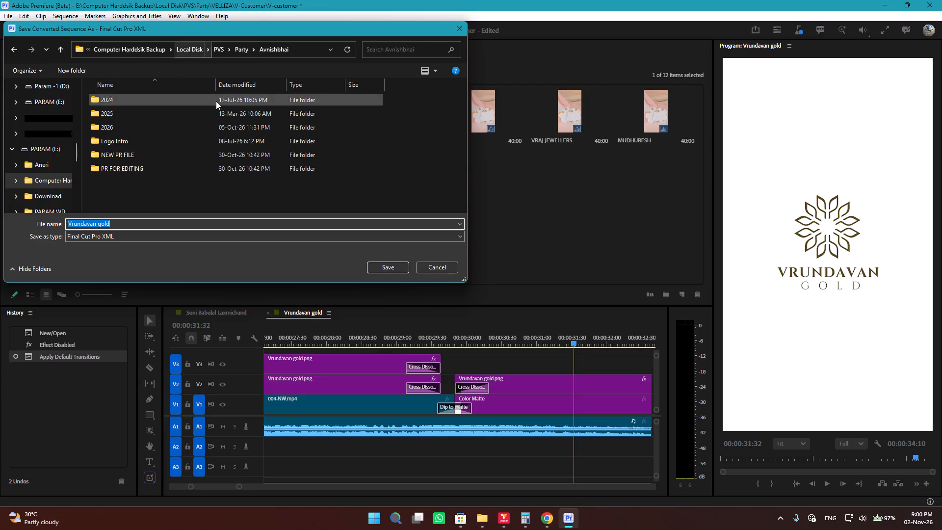
{"action": "double_click", "coordinate": [127, 156]}
{"action": "left_click", "coordinate": [136, 179]}
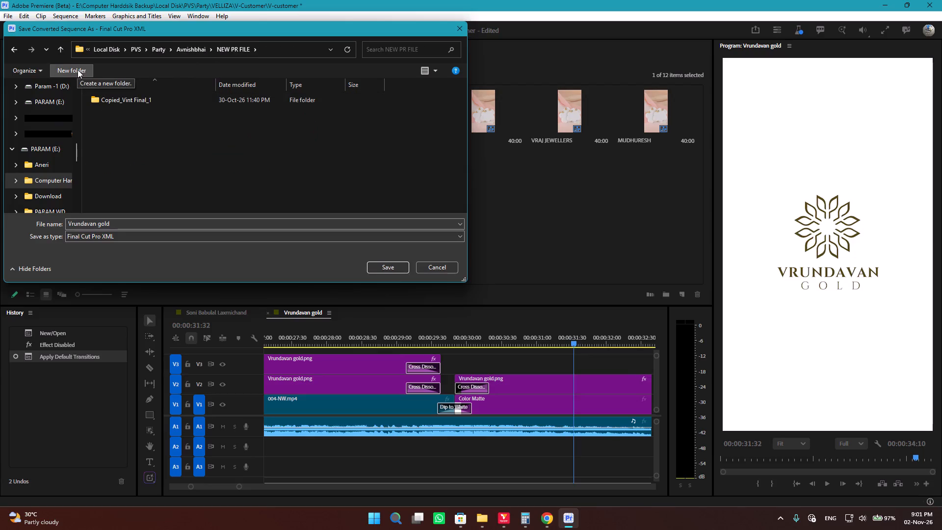
{"action": "left_click", "coordinate": [395, 268]}
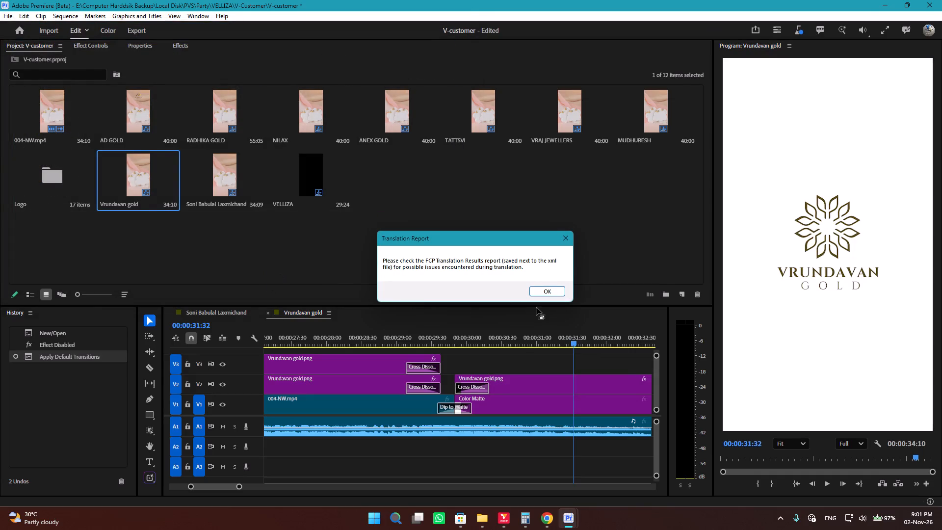
{"action": "left_click", "coordinate": [545, 293]}
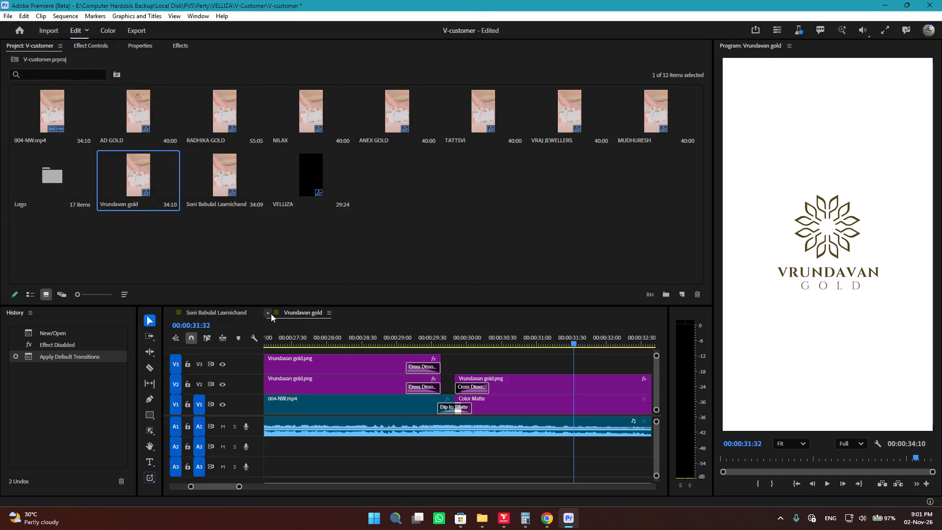
Close the Vrundavan gold sequence and the other open customer sequence so that no sequence stays open in the timeline.
{"action": "left_click", "coordinate": [270, 314]}
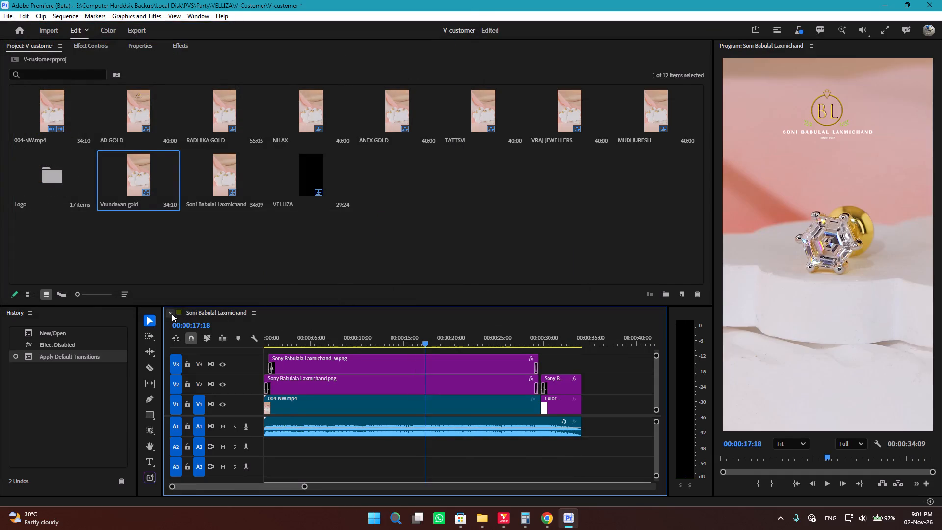
{"action": "left_click", "coordinate": [172, 314]}
{"action": "left_click", "coordinate": [270, 263]}
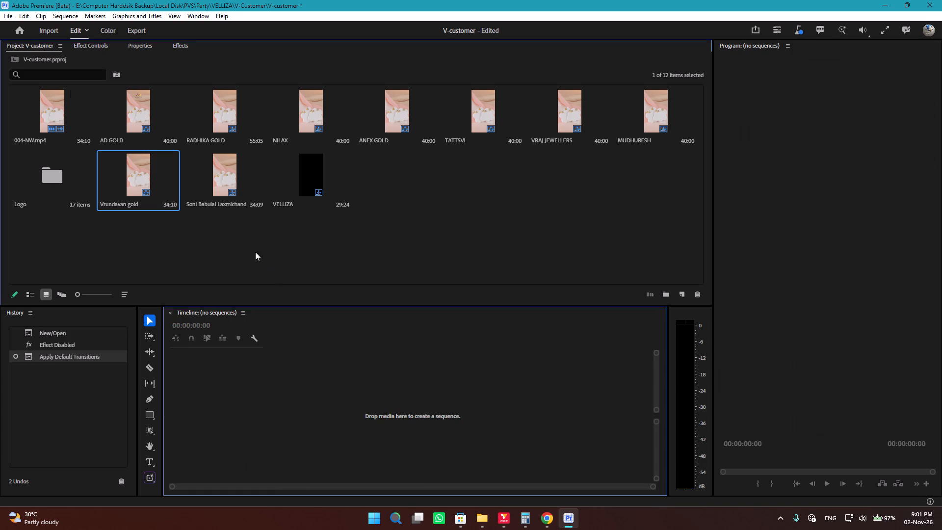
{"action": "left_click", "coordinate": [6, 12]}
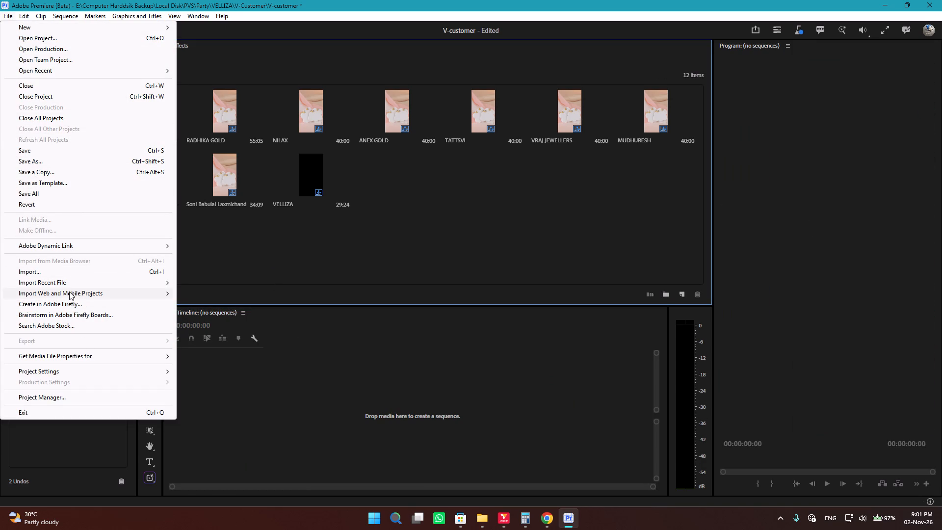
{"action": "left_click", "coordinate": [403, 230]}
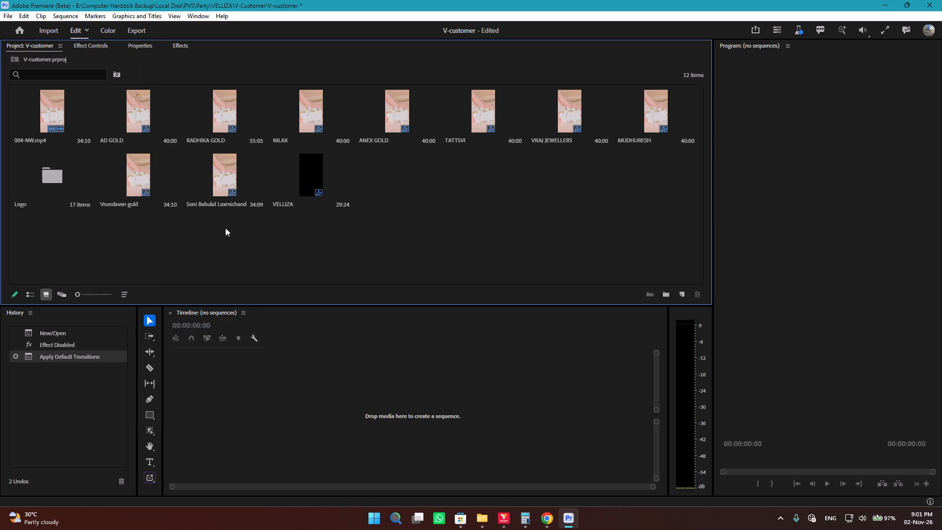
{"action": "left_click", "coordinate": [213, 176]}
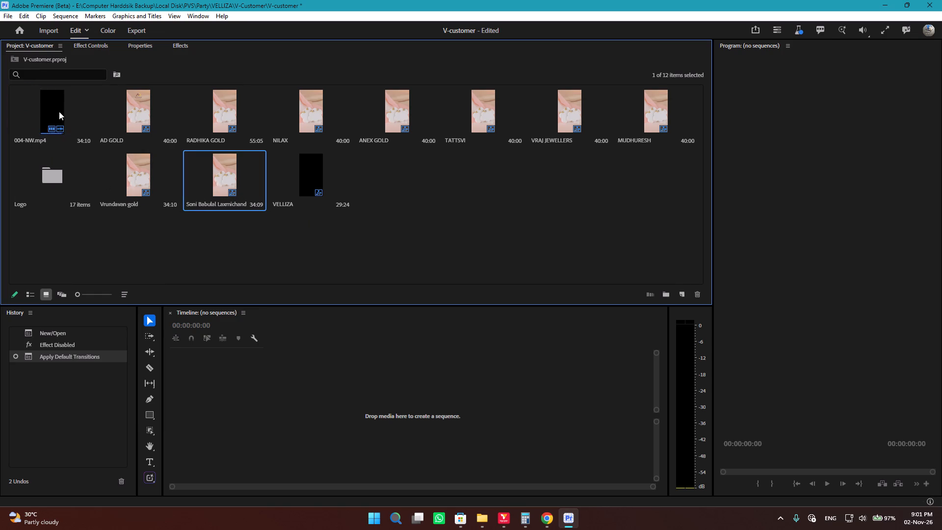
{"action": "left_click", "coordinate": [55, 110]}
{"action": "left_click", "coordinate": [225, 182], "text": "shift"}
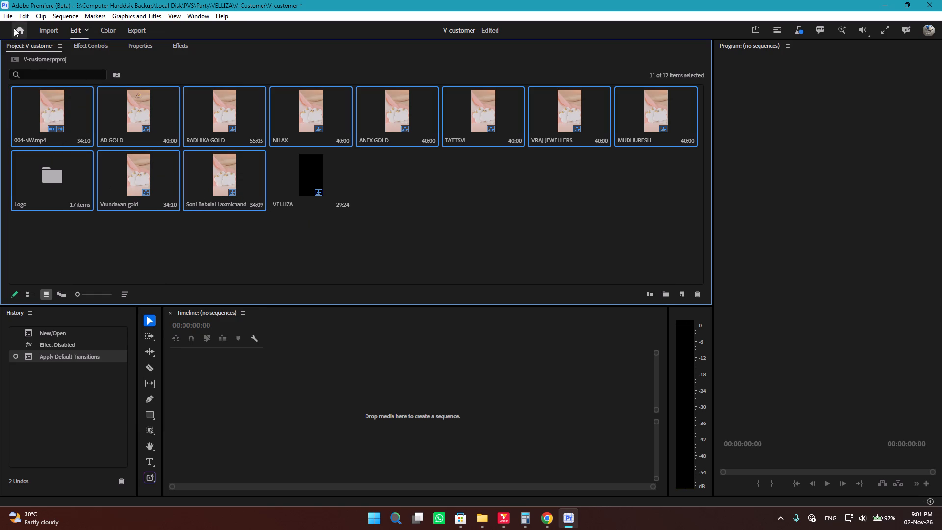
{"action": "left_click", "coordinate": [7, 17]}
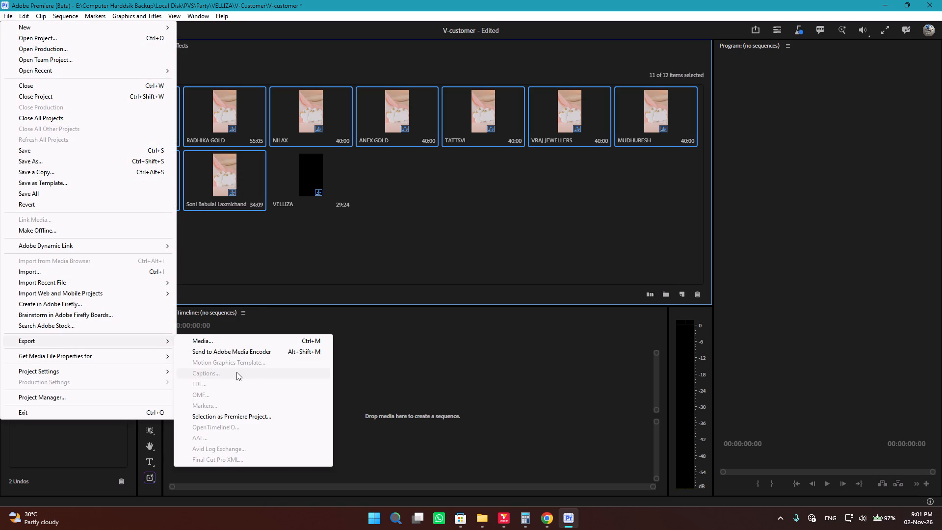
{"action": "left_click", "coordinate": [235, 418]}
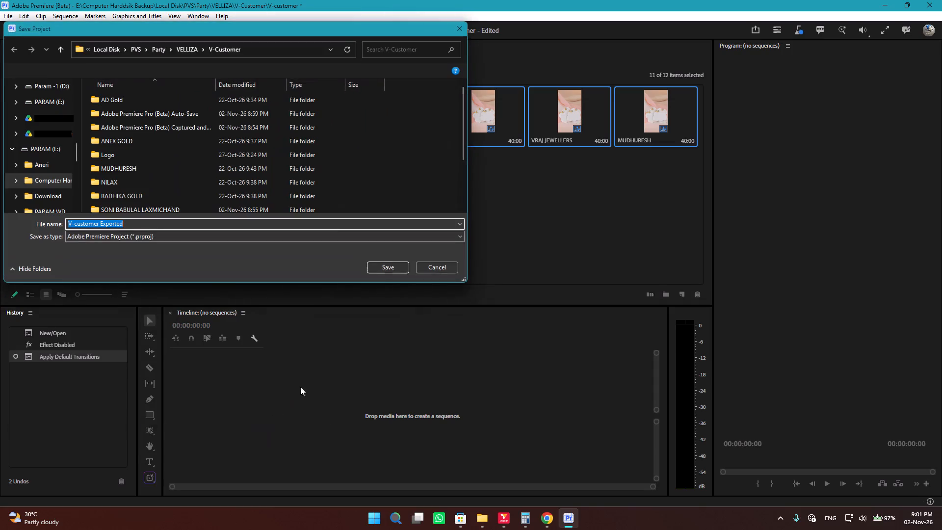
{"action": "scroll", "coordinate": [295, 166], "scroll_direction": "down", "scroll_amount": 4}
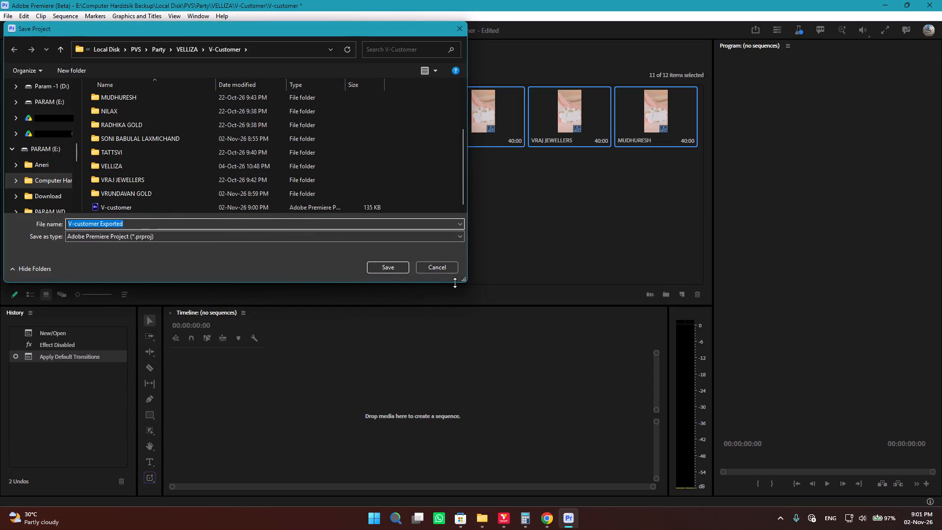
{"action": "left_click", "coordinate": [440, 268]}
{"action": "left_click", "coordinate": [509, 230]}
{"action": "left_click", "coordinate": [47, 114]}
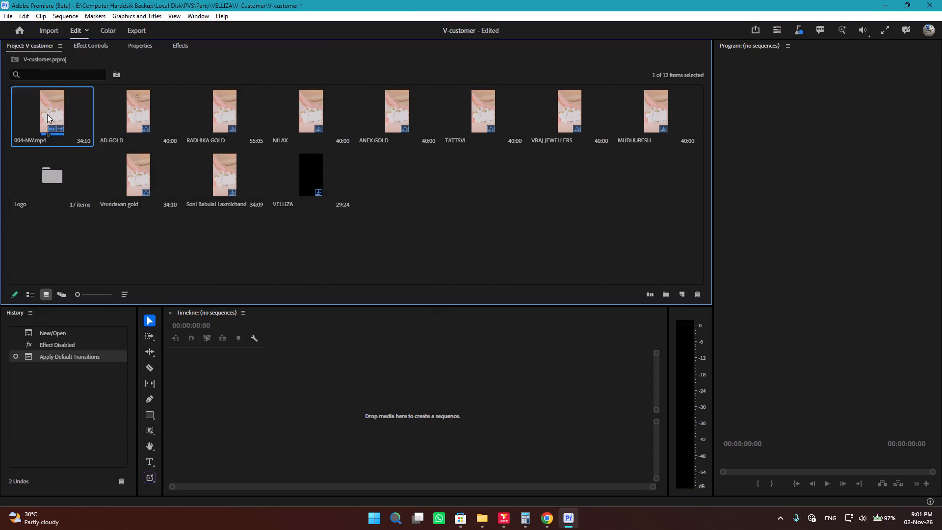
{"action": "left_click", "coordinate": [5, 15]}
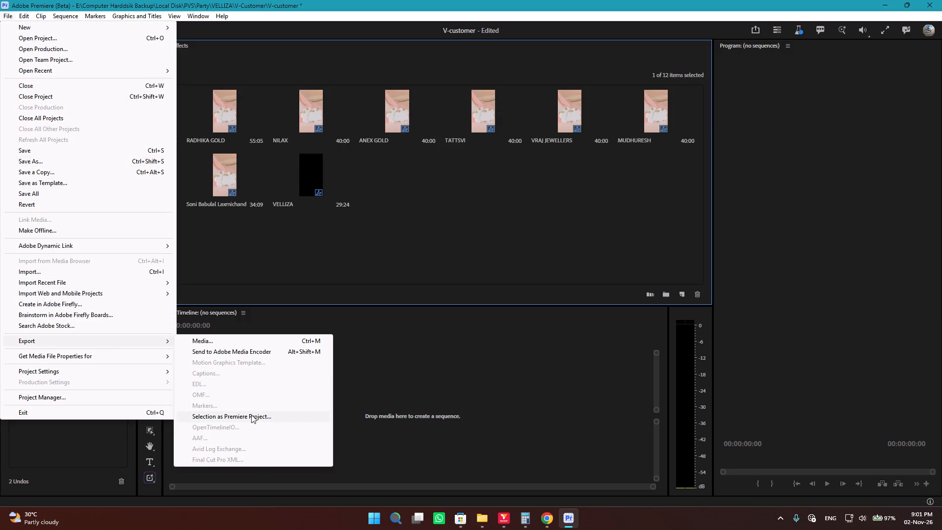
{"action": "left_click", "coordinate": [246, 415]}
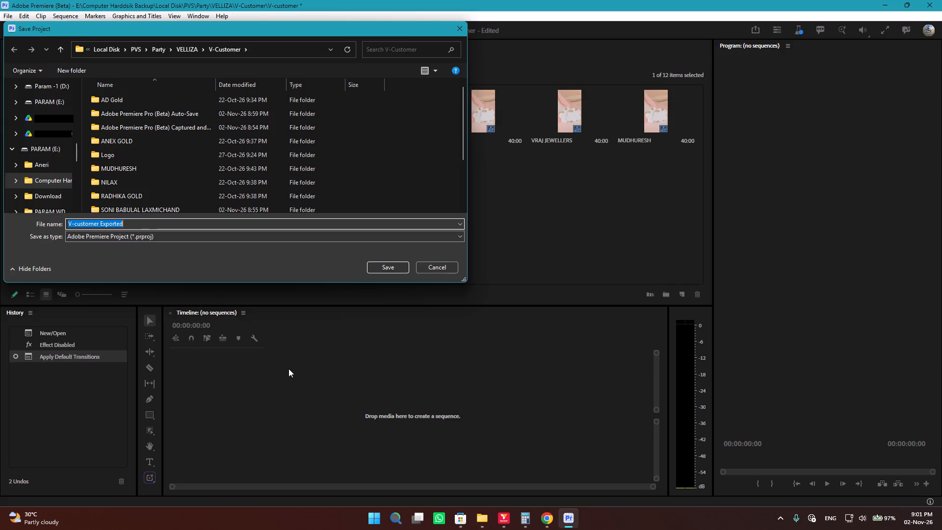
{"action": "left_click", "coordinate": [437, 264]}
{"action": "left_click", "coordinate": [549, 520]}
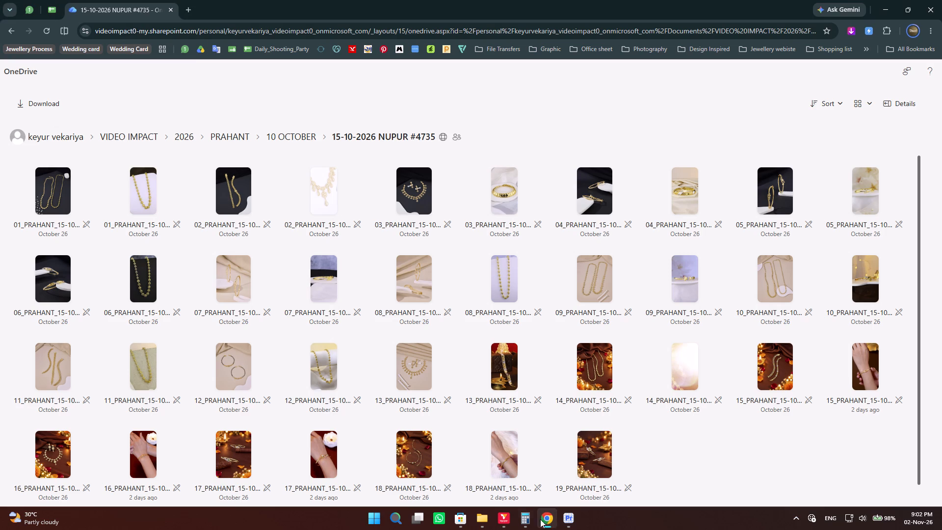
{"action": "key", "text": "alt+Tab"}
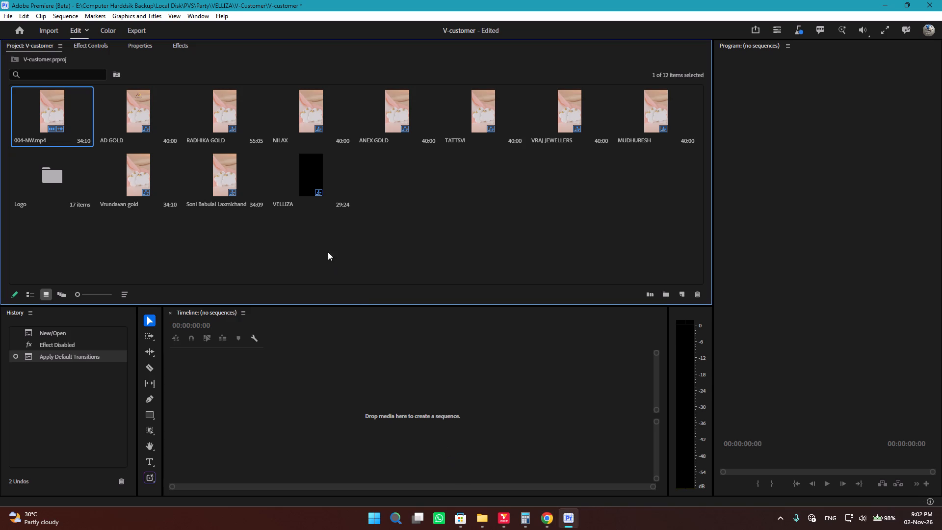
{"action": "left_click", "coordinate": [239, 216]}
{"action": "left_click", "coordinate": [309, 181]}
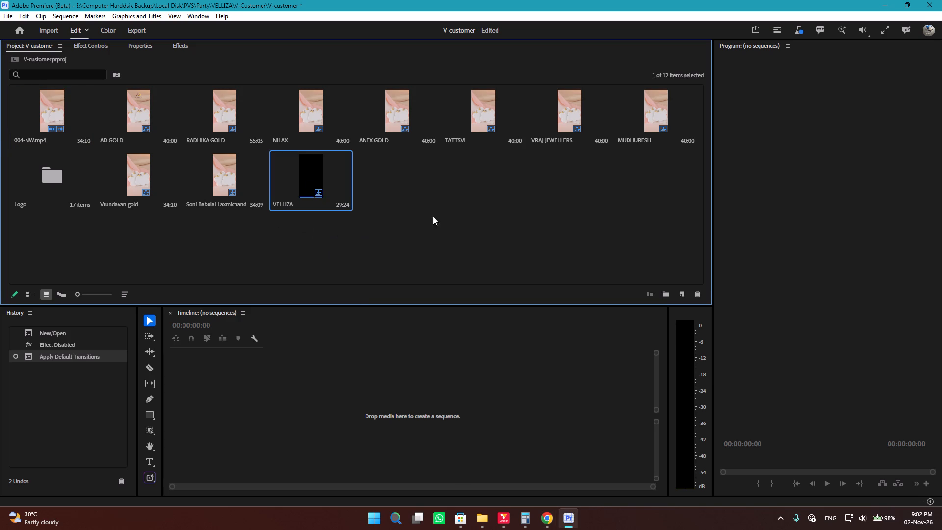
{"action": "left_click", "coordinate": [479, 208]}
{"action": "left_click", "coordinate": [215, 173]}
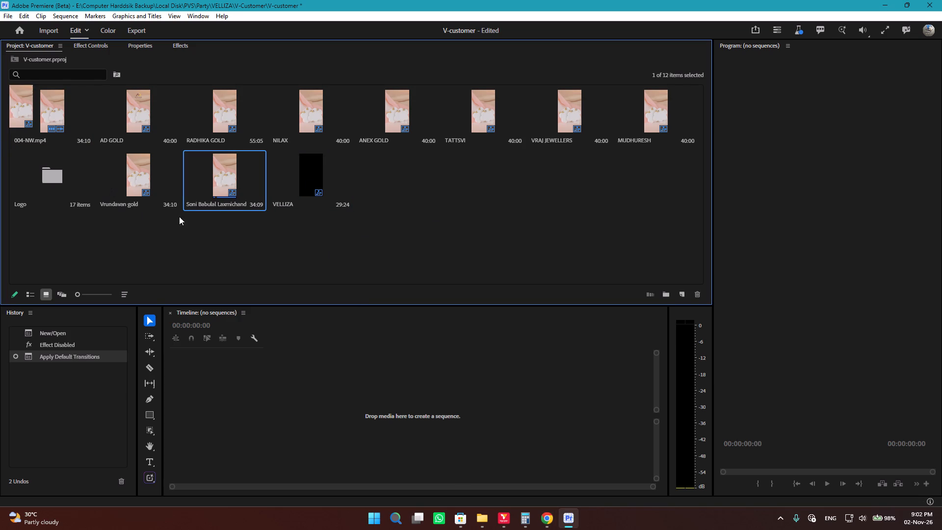
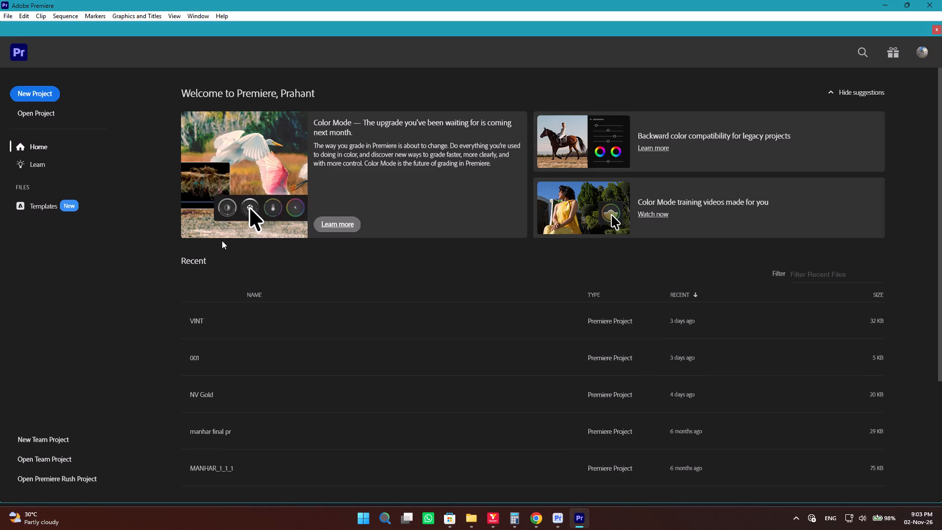
Start a new project and, while choosing its location, add a folder named Copied_Velliza inside Avnishbhai's NEW PR FILE folder.
{"action": "left_click", "coordinate": [25, 91]}
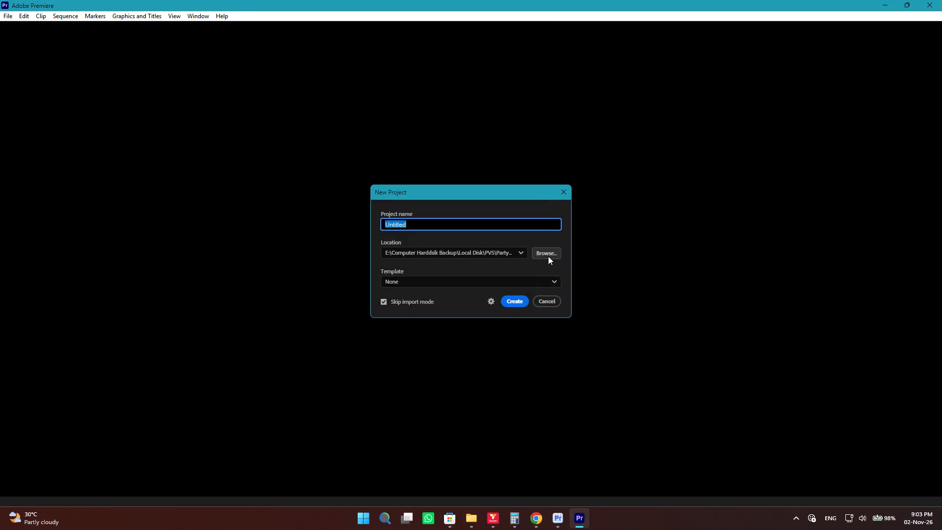
{"action": "left_click", "coordinate": [548, 256]}
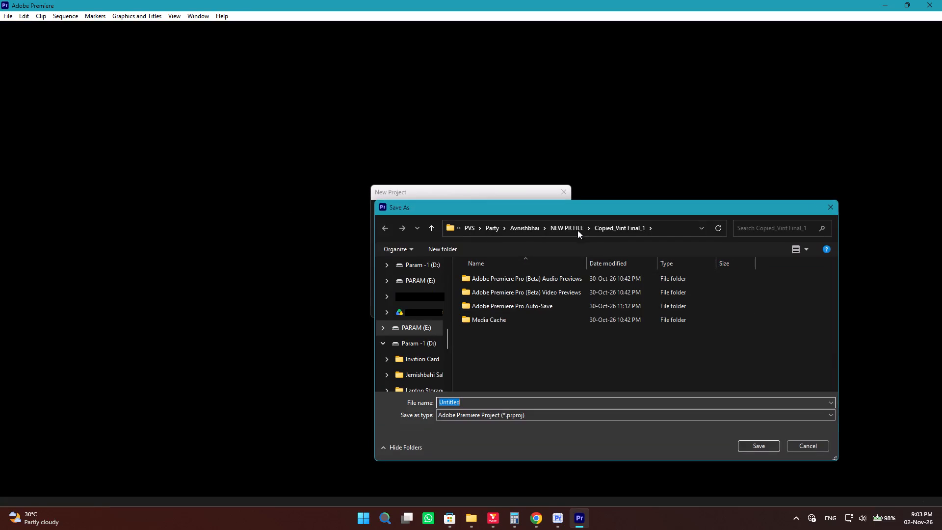
{"action": "left_click", "coordinate": [573, 227]}
{"action": "left_click", "coordinate": [447, 249]}
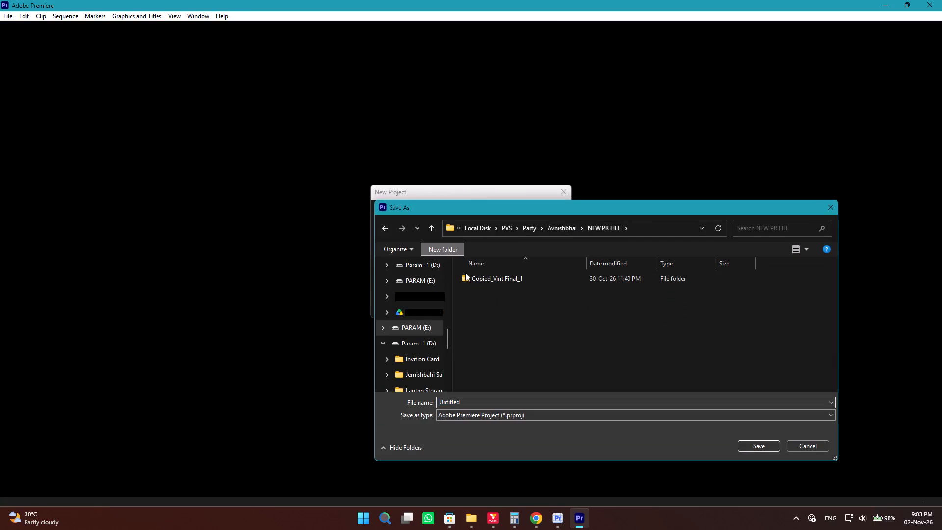
{"action": "type", "text": "COPE"}
{"action": "key", "text": "shift+BackSpace"}
{"action": "key", "text": "BackSpace"}
{"action": "key", "text": "BackSpace"}
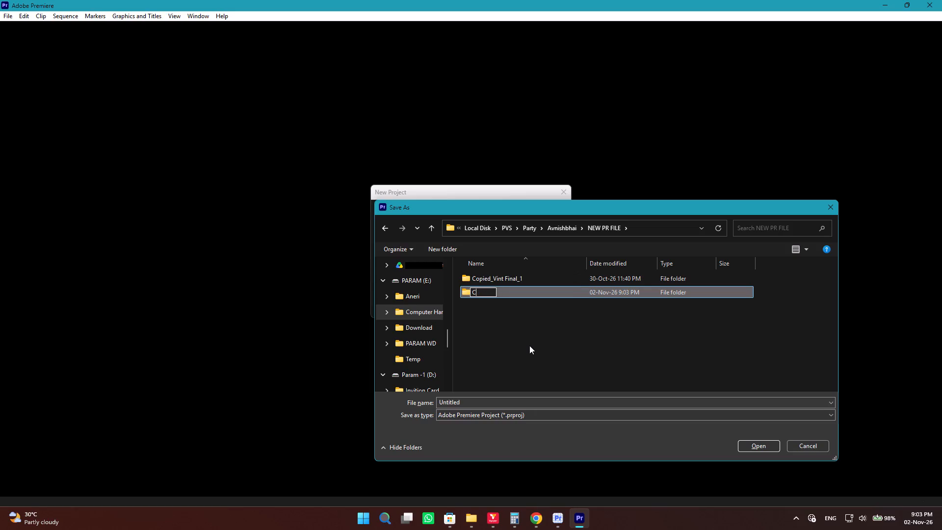
{"action": "type", "text": "op"}
{"action": "type", "text": "ied"}
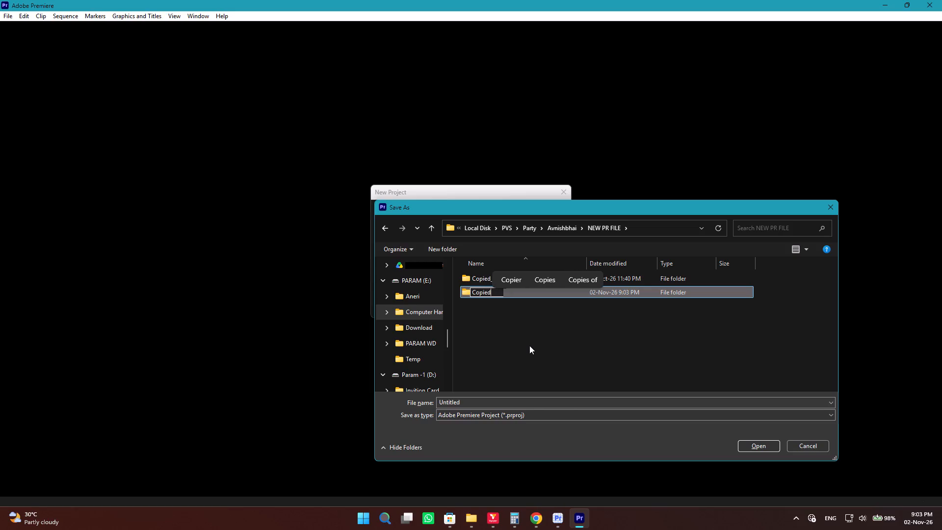
{"action": "key", "text": "space"}
{"action": "key", "text": "BackSpace"}
{"action": "key", "text": "shift+underscore"}
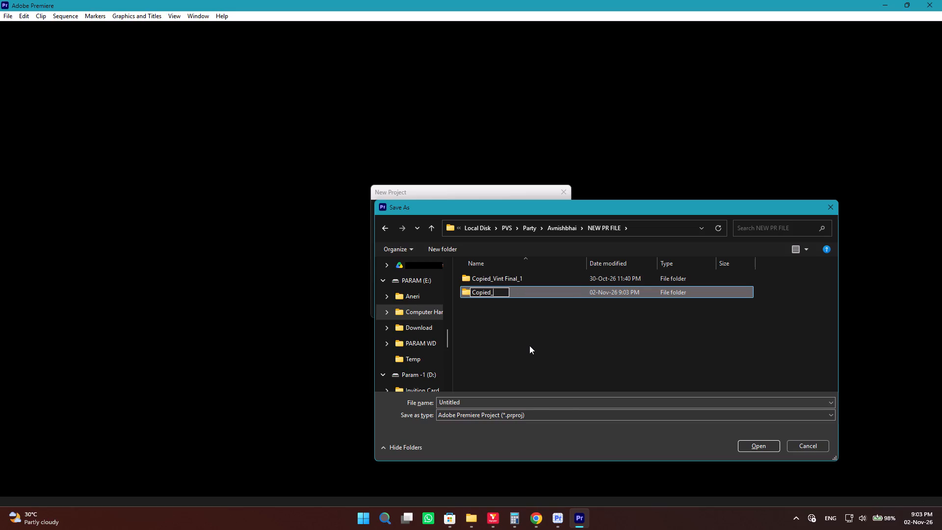
{"action": "type", "text": "Velliza"}
{"action": "key", "text": "Return"}
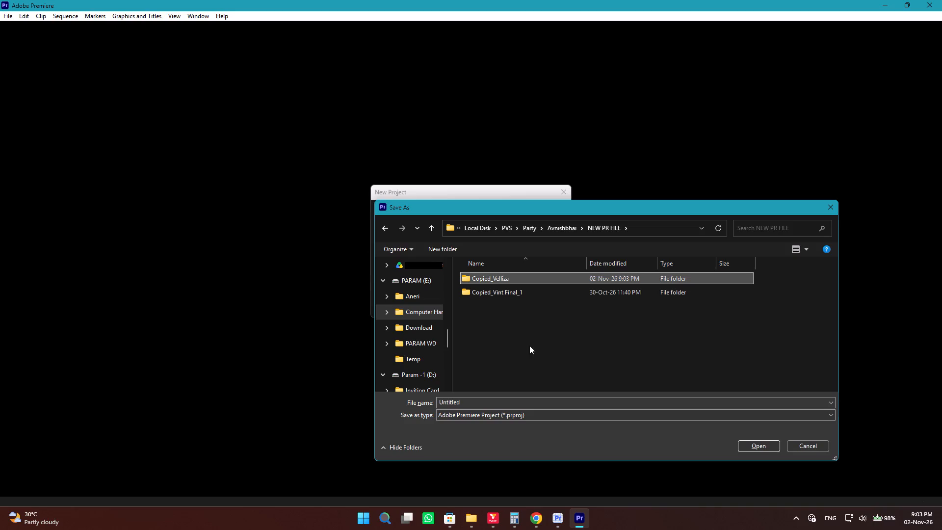
Create the new project in the Copied_Velliza folder under the name Velliza, with no template and import mode skipped.
{"action": "double_click", "coordinate": [530, 277]}
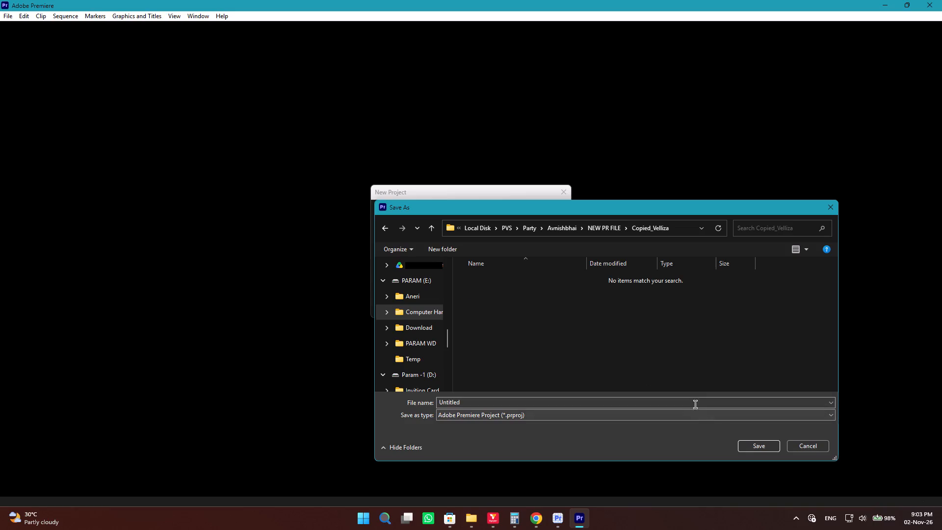
{"action": "left_click", "coordinate": [692, 401]}
{"action": "key", "text": "shift+v"}
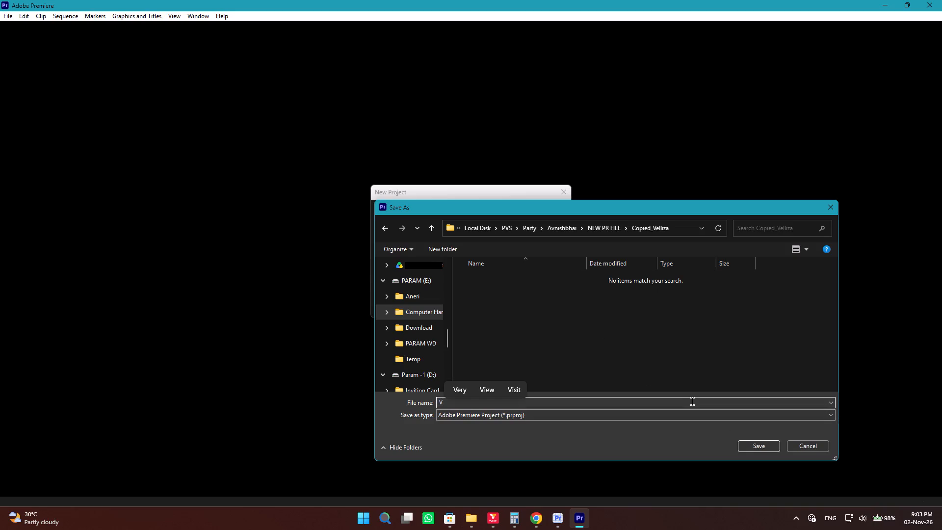
{"action": "key", "text": "minus"}
{"action": "key", "text": "BackSpace"}
{"action": "type", "text": "elliza"}
{"action": "key", "text": "space"}
{"action": "key", "text": "BackSpace"}
{"action": "key", "text": "Return"}
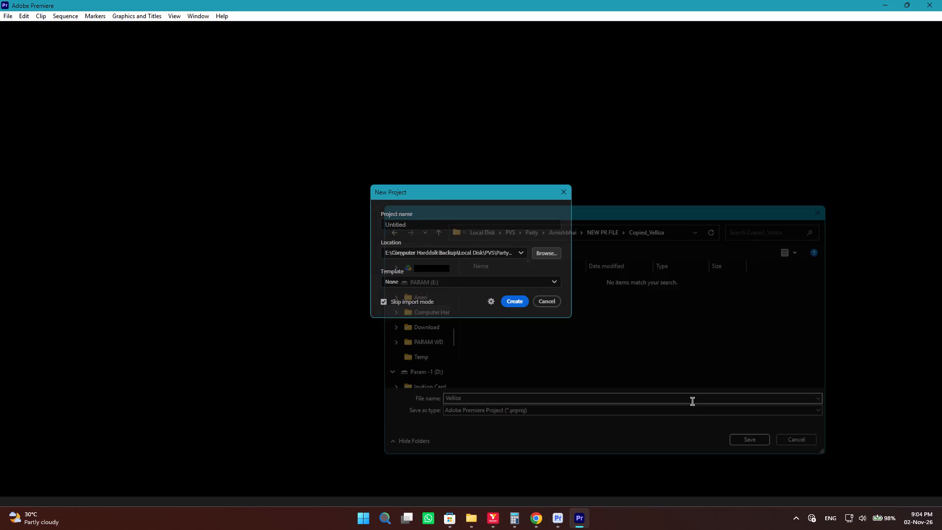
{"action": "left_click", "coordinate": [518, 300]}
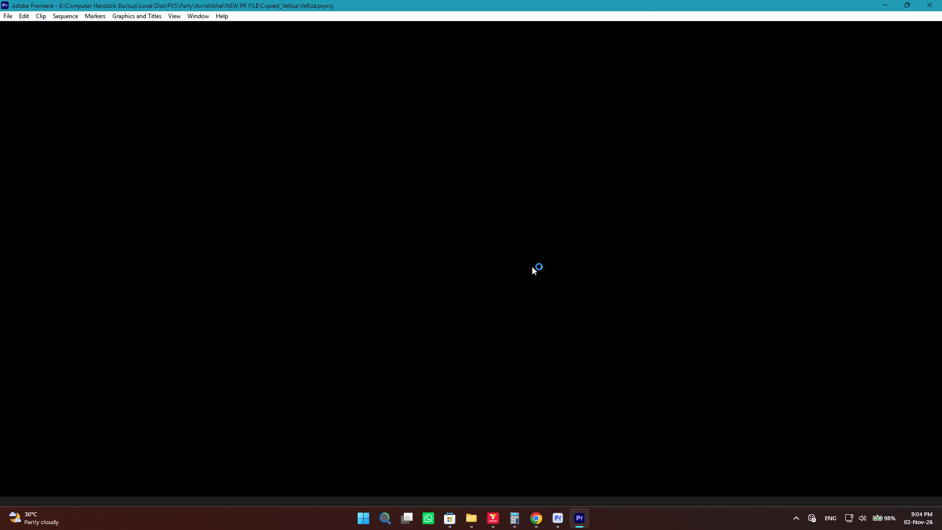
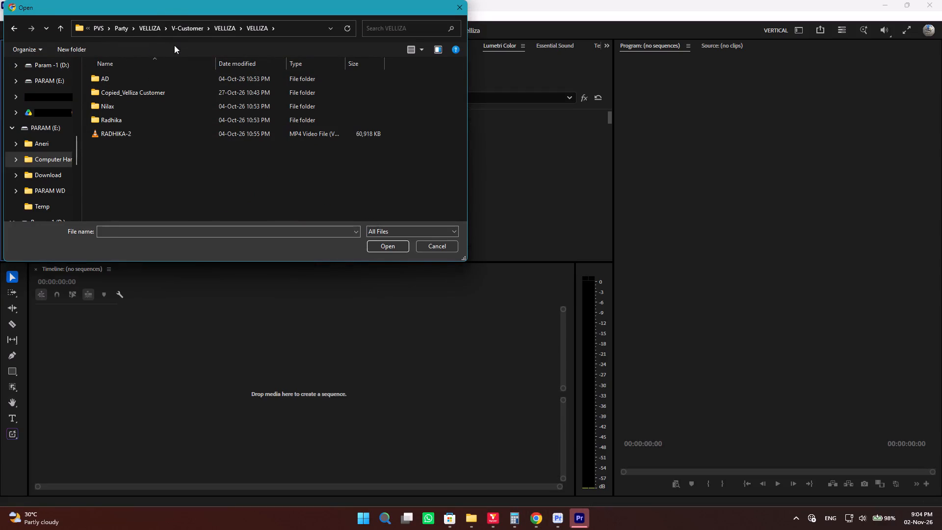
In the file-open dialog, browse to the VELLIZA party's Photo + Reel folder, open Theme Reel under October, and select the Watermark Reel folder.
{"action": "left_click", "coordinate": [191, 26]}
{"action": "left_click", "coordinate": [188, 26]}
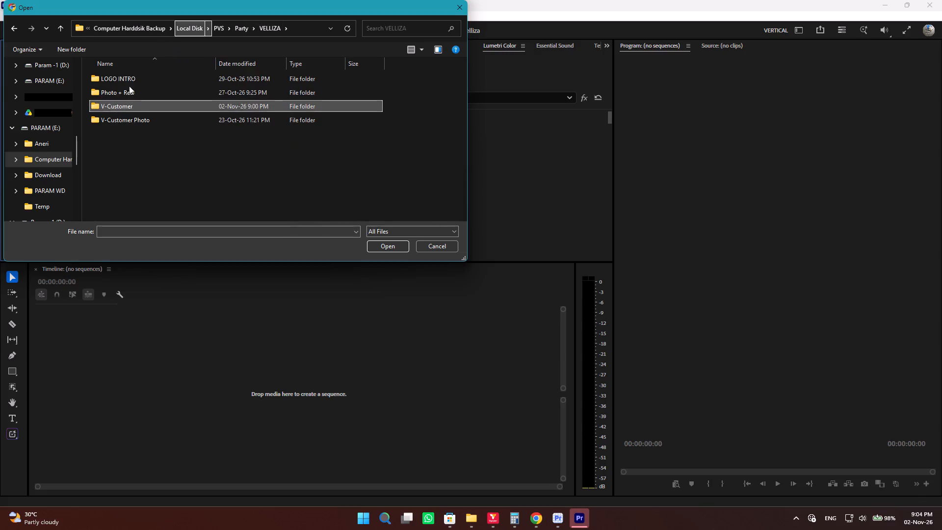
{"action": "double_click", "coordinate": [130, 90]}
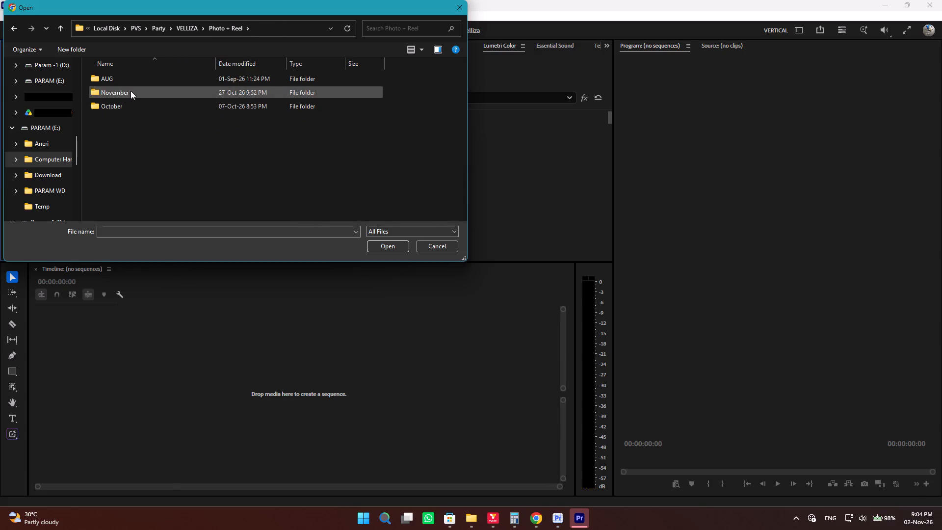
{"action": "double_click", "coordinate": [131, 90]}
{"action": "left_click", "coordinate": [138, 123]}
{"action": "key", "text": "BackSpace"}
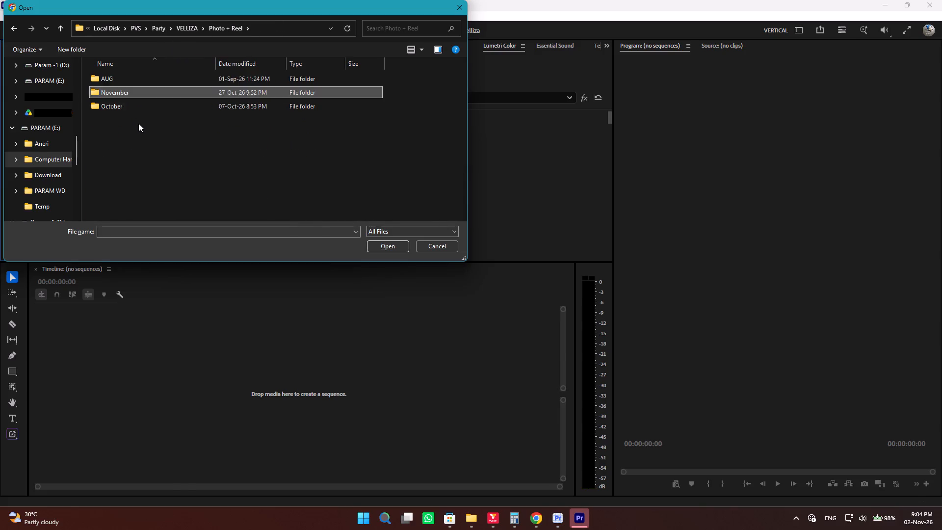
{"action": "key", "text": "Down"}
{"action": "key", "text": "Down"}
{"action": "key", "text": "Return"}
{"action": "key", "text": "Down"}
{"action": "key", "text": "Return"}
{"action": "key", "text": "Right"}
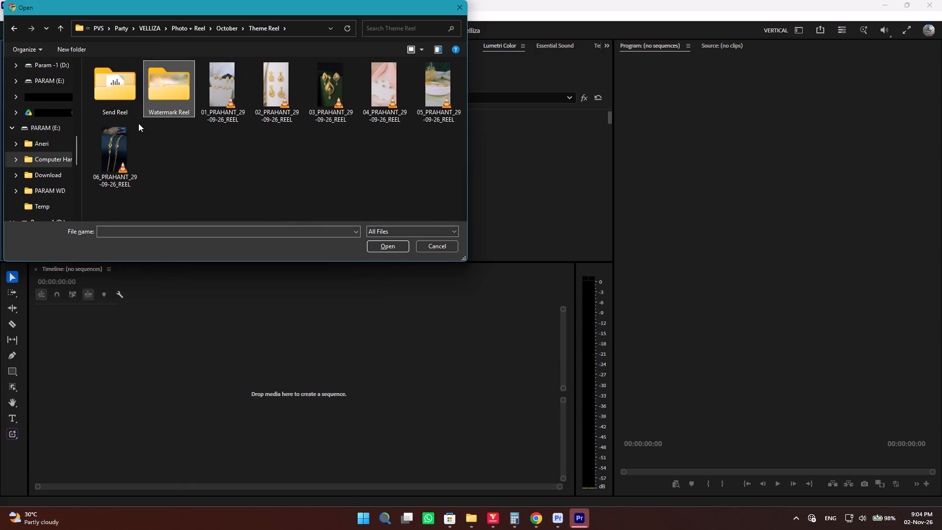
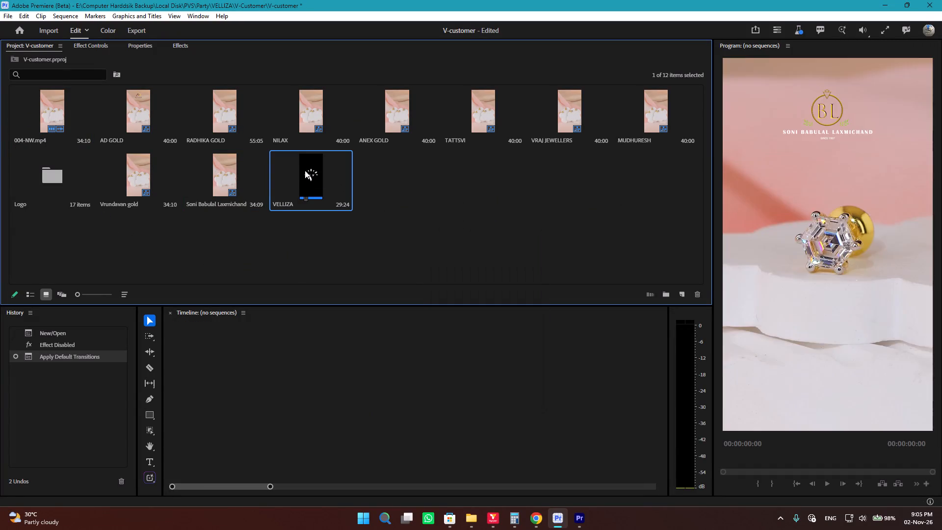
Place the 004-NW.mp4 clip on V1 and A1 at the start of the VELLIZA sequence.
{"action": "key", "text": "alt+Tab"}
{"action": "key", "text": "alt+Tab"}
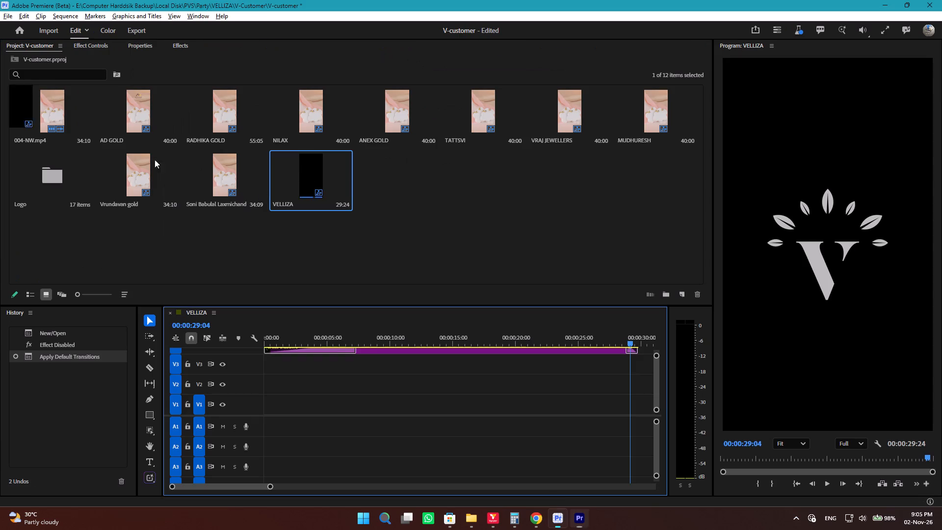
{"action": "left_click_drag", "start_coordinate": [51, 106], "coordinate": [244, 426]}
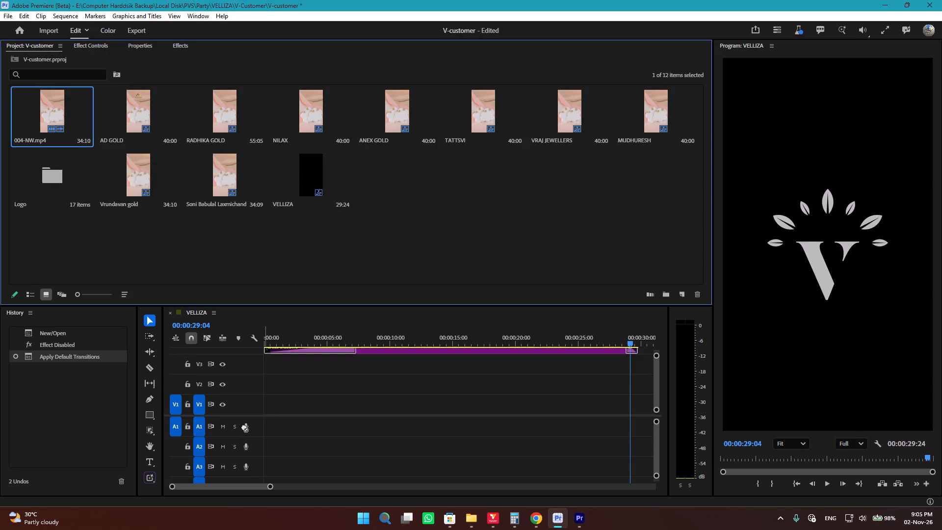
{"action": "left_click_drag", "start_coordinate": [244, 426], "coordinate": [260, 428]}
Cut the 004-NW.mp4 video and audio at 00:00:27:27 in the VELLIZA sequence and delete the remainder.
{"action": "scroll", "coordinate": [327, 420], "scroll_direction": "down", "scroll_amount": 5, "text": "ctrl+alt"}
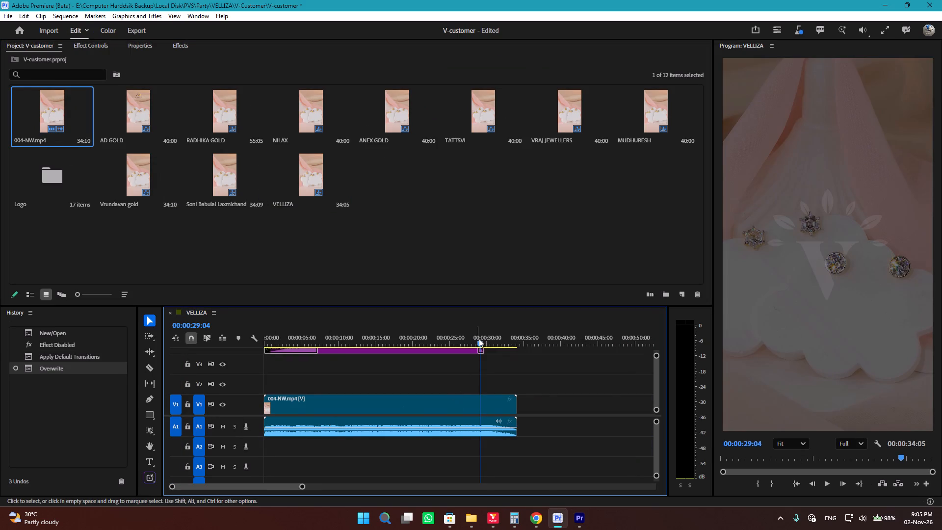
{"action": "left_click", "coordinate": [482, 339]}
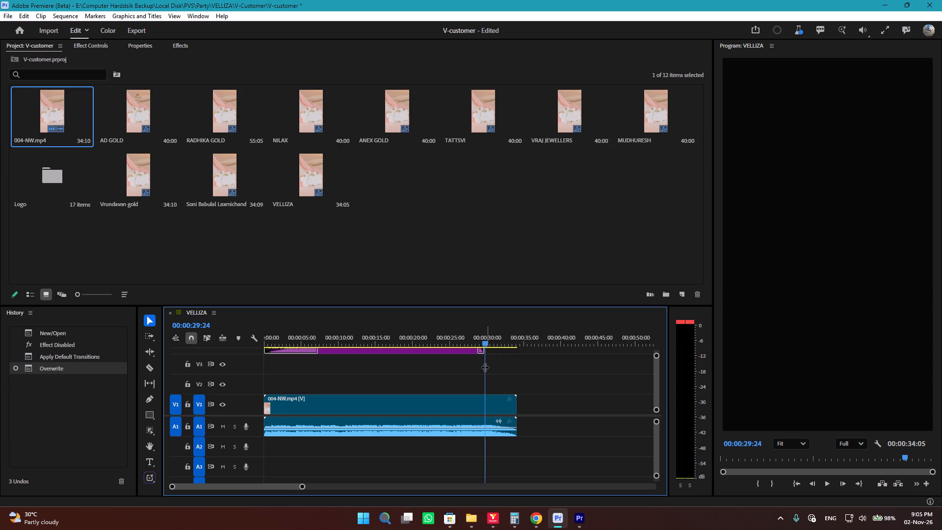
{"action": "key", "text": "Left"}
{"action": "key", "text": "Left"}
{"action": "key", "text": "Left"}
{"action": "key", "text": "Left"}
{"action": "key", "text": "Left"}
{"action": "key", "text": "Left"}
{"action": "key", "text": "Left"}
{"action": "key", "text": "Left"}
{"action": "key", "text": "Left"}
{"action": "key", "text": "Left"}
{"action": "key", "text": "Left"}
{"action": "key", "text": "Left"}
{"action": "key", "text": "Left"}
{"action": "key", "text": "Left"}
{"action": "key", "text": "Left"}
{"action": "key", "text": "Left"}
{"action": "key", "text": "Left"}
{"action": "key", "text": "Left"}
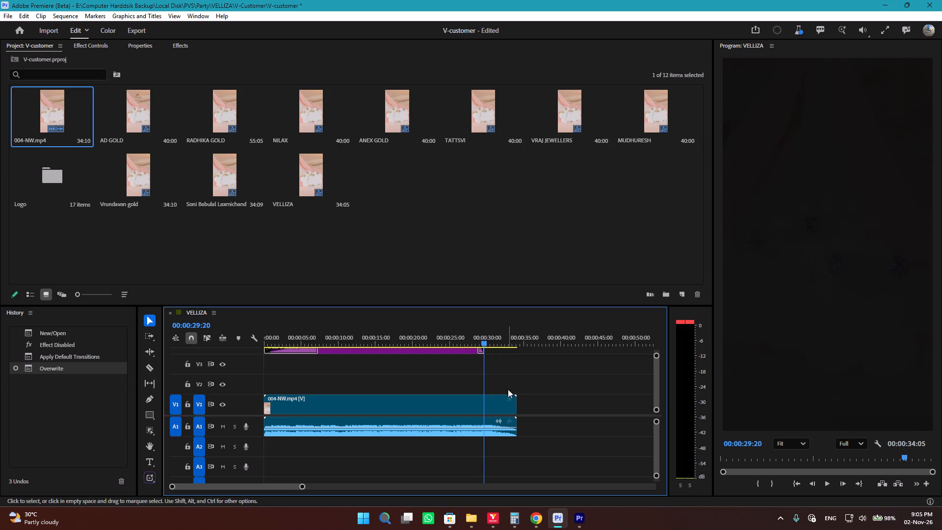
{"action": "key", "text": "Left"}
{"action": "key", "text": "Left"}
{"action": "key", "text": "Left"}
{"action": "key", "text": "Left"}
{"action": "key", "text": "Left"}
{"action": "key", "text": "Left"}
{"action": "key", "text": "Left"}
{"action": "key", "text": "Left"}
{"action": "key", "text": "Left"}
{"action": "key", "text": "Left"}
{"action": "key", "text": "Left"}
{"action": "key", "text": "Right"}
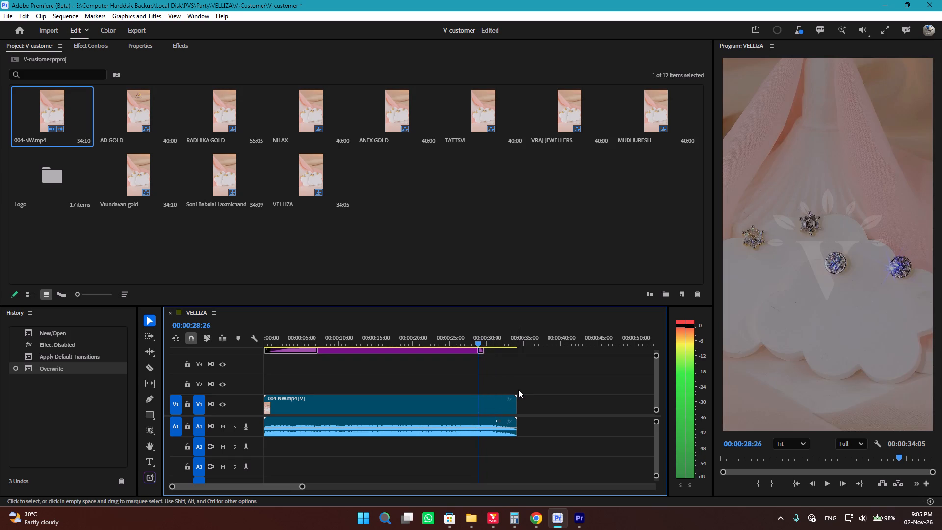
{"action": "key", "text": "Left"}
{"action": "key", "text": "Left"}
{"action": "key", "text": "Left"}
{"action": "key", "text": "Left"}
{"action": "key", "text": "Left"}
{"action": "key", "text": "Left"}
{"action": "key", "text": "Left"}
{"action": "key", "text": "Left"}
{"action": "key", "text": "Left"}
{"action": "key", "text": "Left"}
{"action": "key", "text": "Left"}
{"action": "key", "text": "Left"}
{"action": "key", "text": "Left"}
{"action": "key", "text": "Left"}
{"action": "key", "text": "Left"}
{"action": "key", "text": "Left"}
{"action": "key", "text": "Left"}
{"action": "key", "text": "Left"}
{"action": "key", "text": "Left"}
{"action": "key", "text": "Left"}
{"action": "key", "text": "Right"}
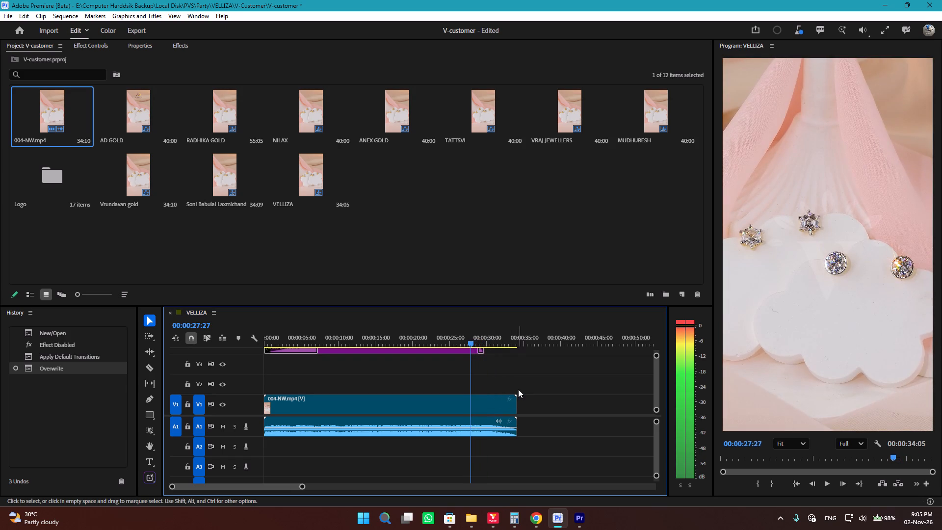
{"action": "scroll", "coordinate": [504, 419], "scroll_direction": "up", "scroll_amount": 11, "text": "alt"}
{"action": "key", "text": "space"}
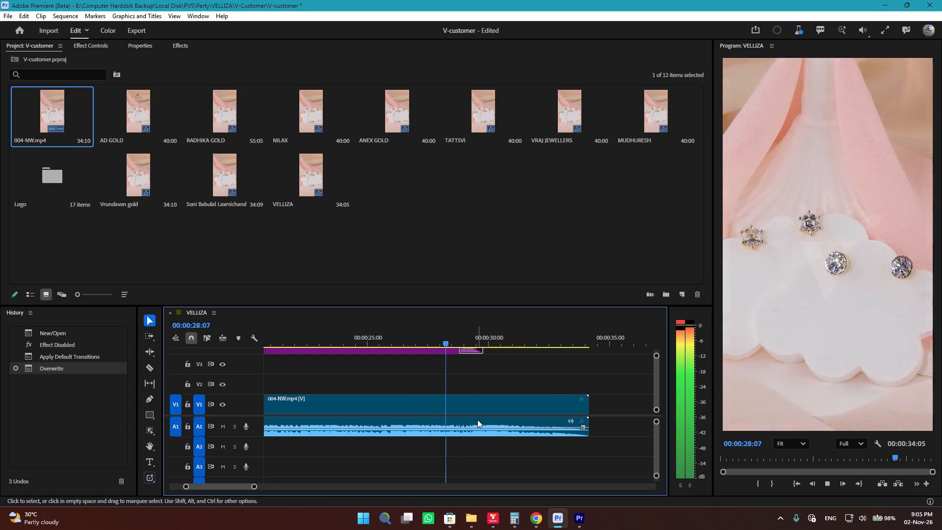
{"action": "key", "text": "space"}
{"action": "left_click_drag", "start_coordinate": [451, 344], "coordinate": [423, 344]}
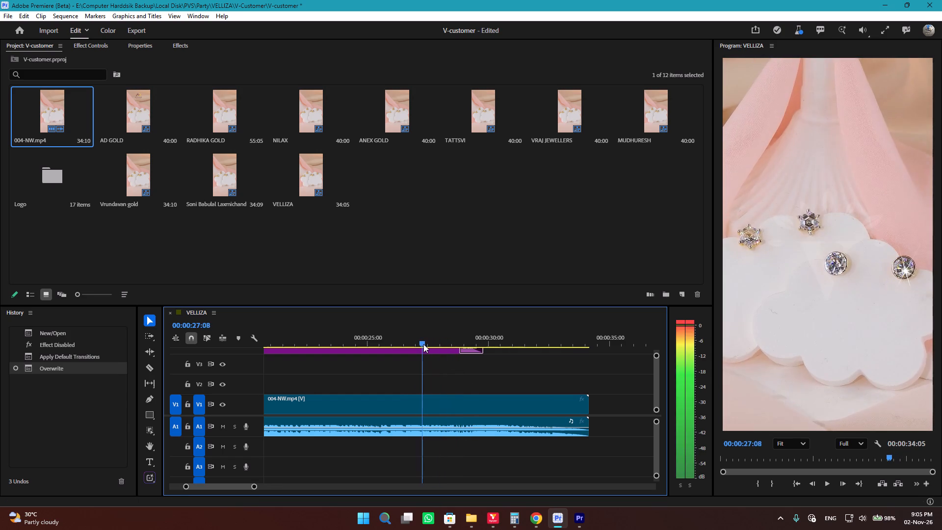
{"action": "left_click_drag", "start_coordinate": [423, 344], "coordinate": [423, 344]}
{"action": "key", "text": "space"}
{"action": "key", "text": "space"}
{"action": "key", "text": "c"}
{"action": "key", "text": "space"}
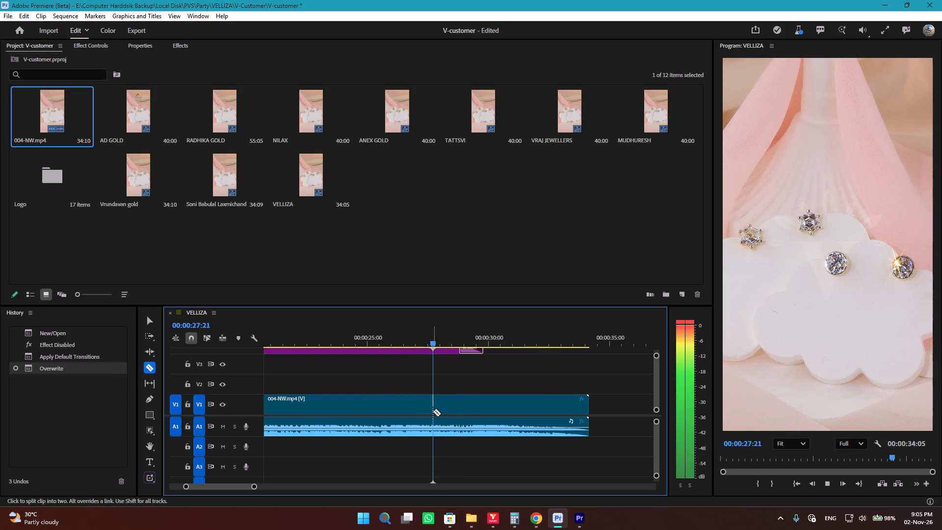
{"action": "key", "text": "space"}
{"action": "left_click", "coordinate": [438, 408]}
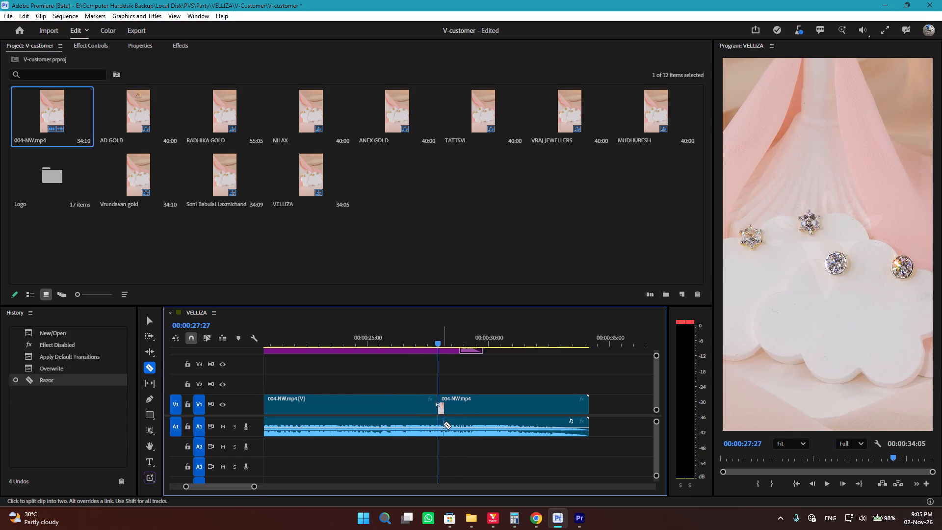
{"action": "left_click", "coordinate": [440, 424]}
{"action": "key", "text": "v"}
{"action": "left_click_drag", "start_coordinate": [562, 471], "coordinate": [497, 389]}
{"action": "key", "text": "Delete"}
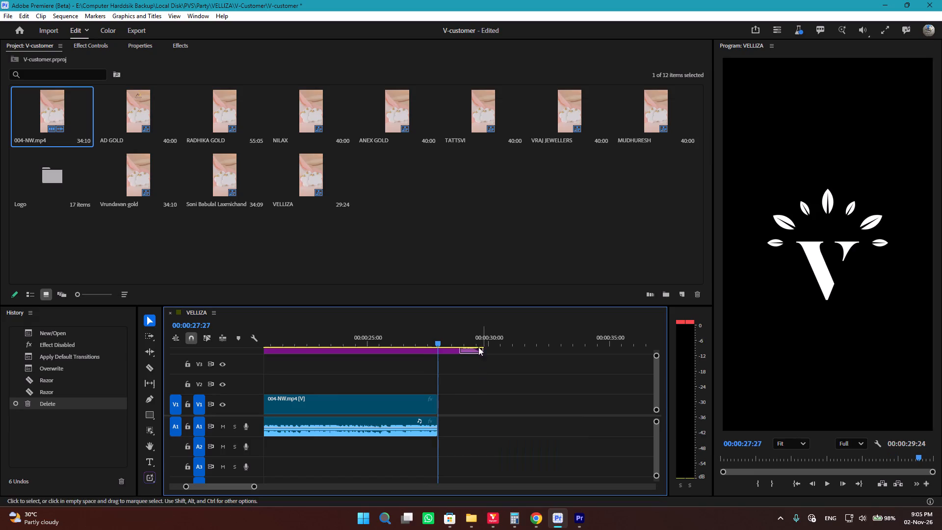
Trim the end of the purple logo clip above the video, with its fade, back to 00:00:27:27.
{"action": "left_click_drag", "start_coordinate": [481, 348], "coordinate": [434, 354]}
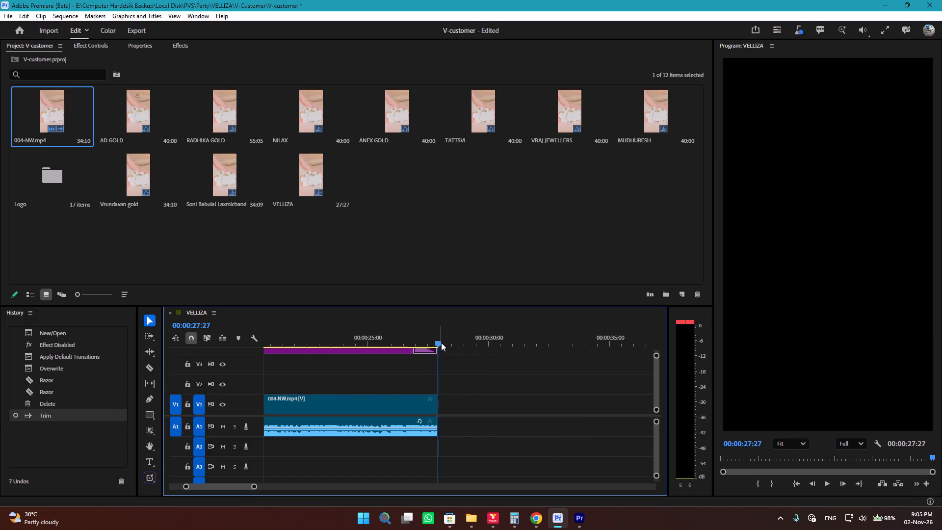
{"action": "left_click_drag", "start_coordinate": [439, 343], "coordinate": [329, 346]}
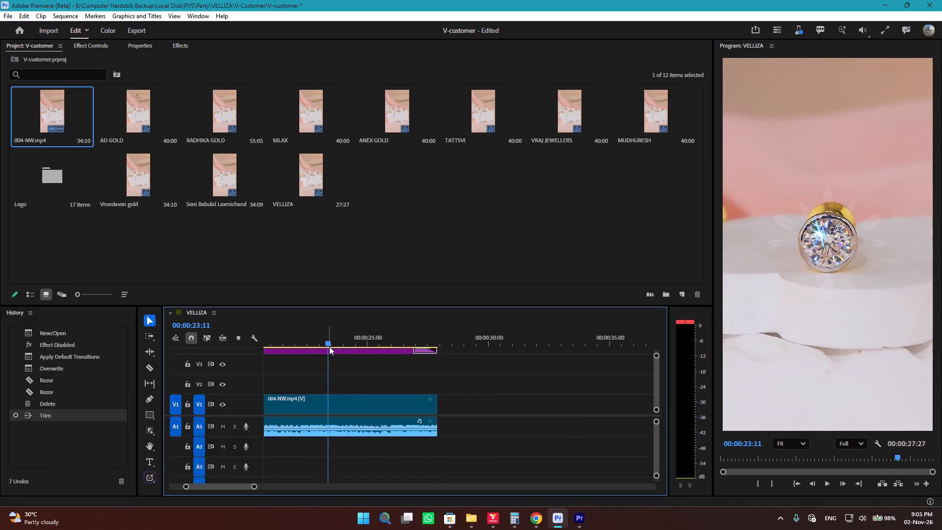
Open the export settings for the VELLIZA sequence and bring up the dialog for choosing its save location.
{"action": "key", "text": "ctrl+m"}
{"action": "left_click", "coordinate": [248, 97]}
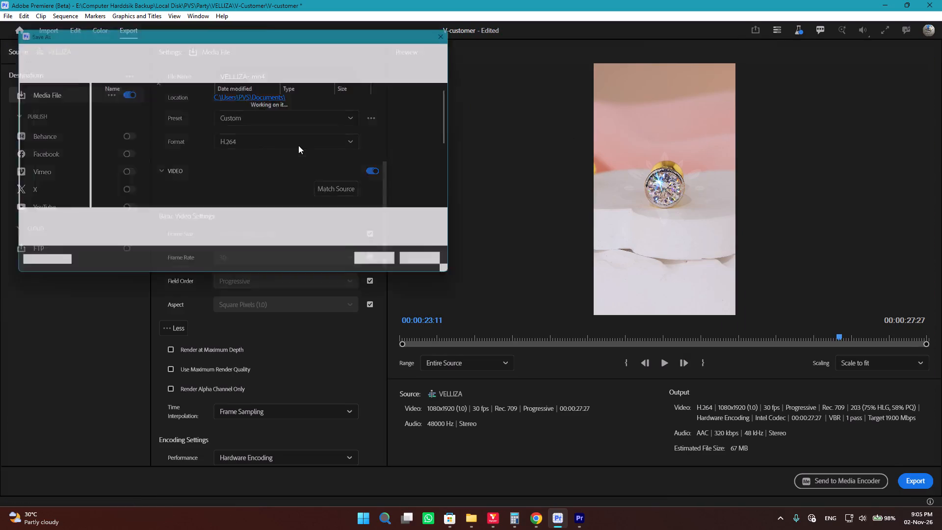
{"action": "scroll", "coordinate": [156, 176], "scroll_direction": "down", "scroll_amount": 7}
Switch to File Explorer and examine the VELLIZA folder and its VELLIZA subfolder inside V-Customer, returning to the V-Customer folder.
{"action": "key", "text": "alt+Tab"}
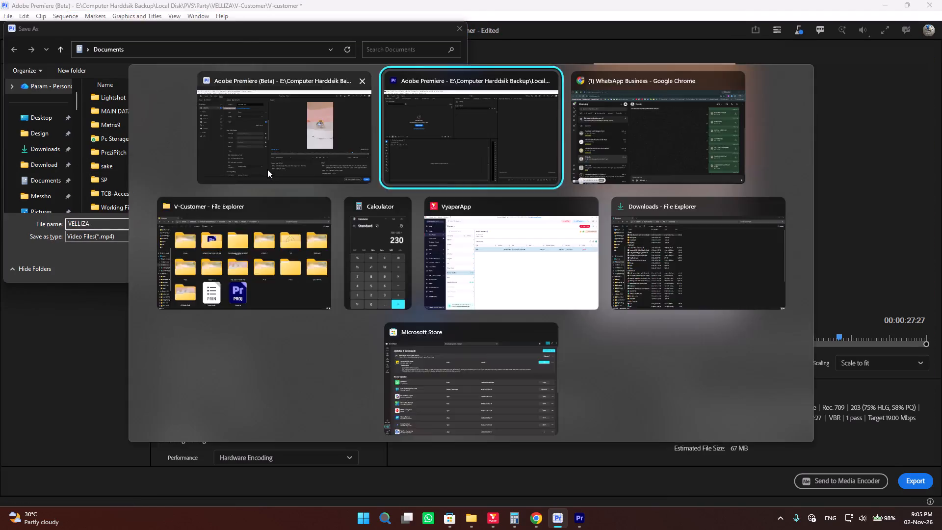
{"action": "left_click", "coordinate": [253, 262], "text": "alt"}
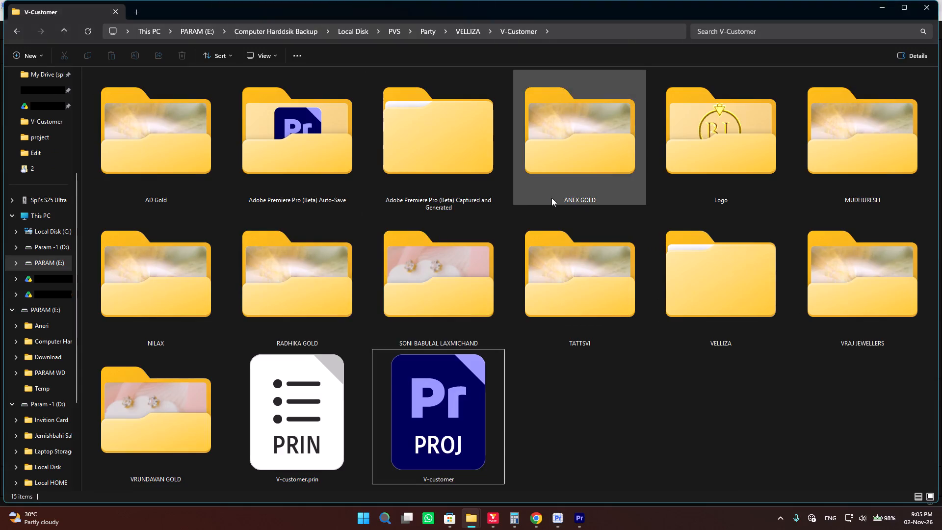
{"action": "double_click", "coordinate": [724, 266]}
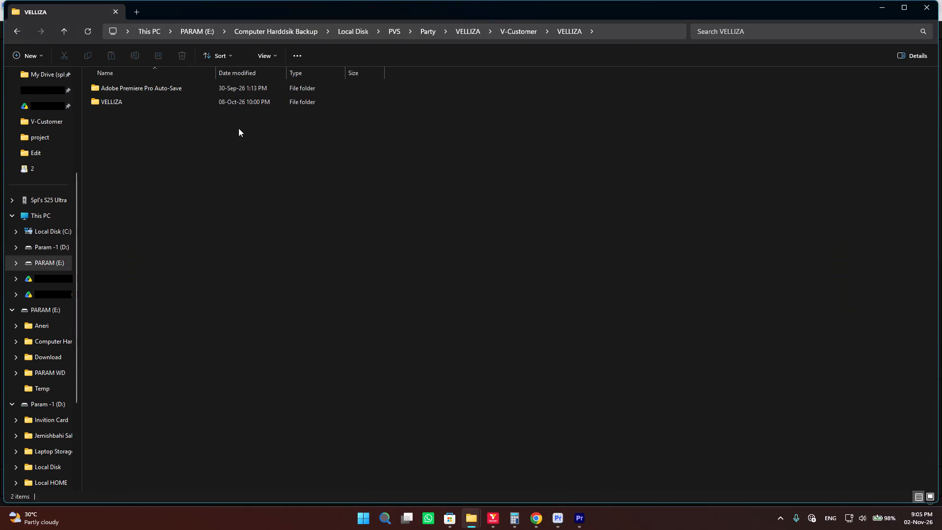
{"action": "key", "text": "ctrl+shift+1"}
{"action": "double_click", "coordinate": [349, 168]}
{"action": "key", "text": "ctrl+shift+1"}
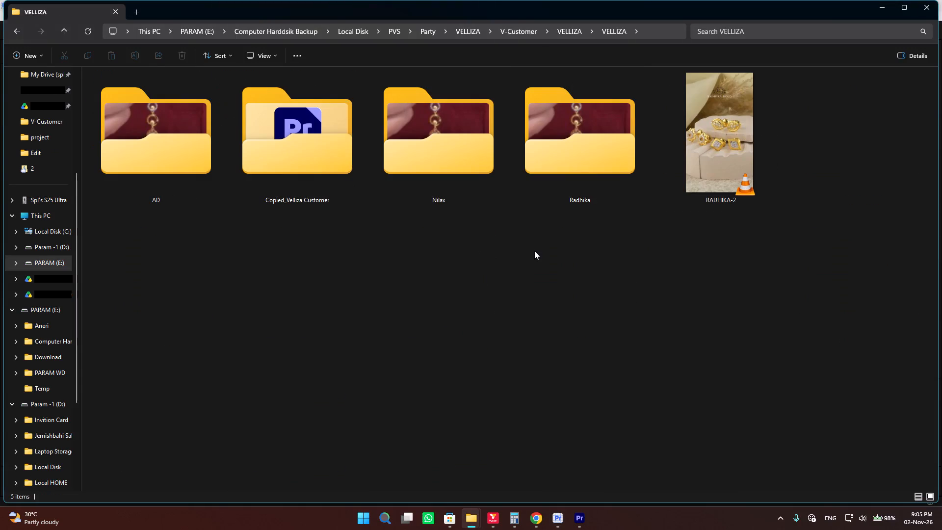
{"action": "left_click", "coordinate": [534, 251]}
{"action": "key", "text": "BackSpace"}
{"action": "key", "text": "BackSpace"}
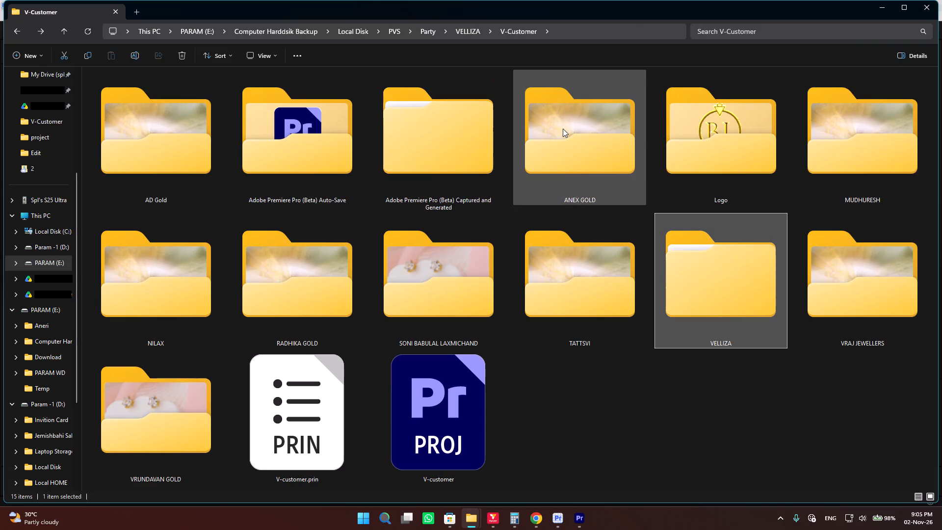
{"action": "key", "text": "BackSpace"}
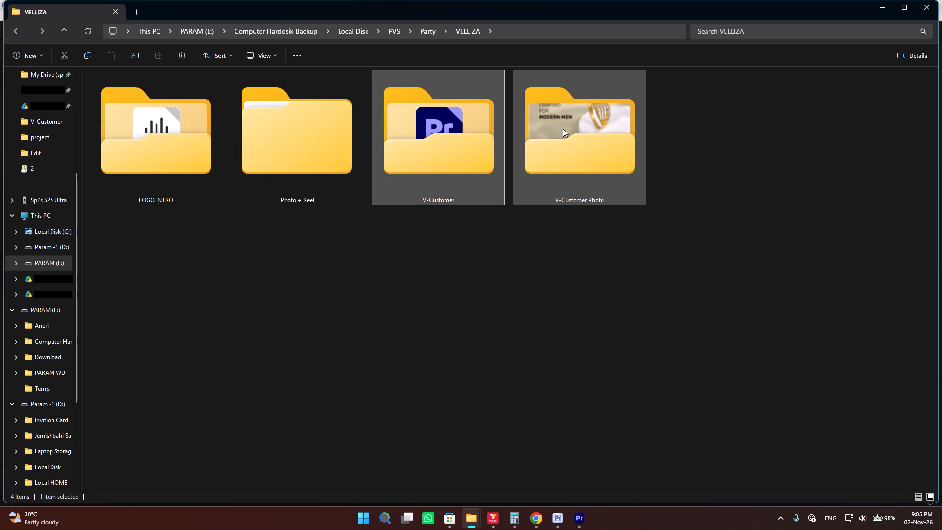
{"action": "key", "text": "Return"}
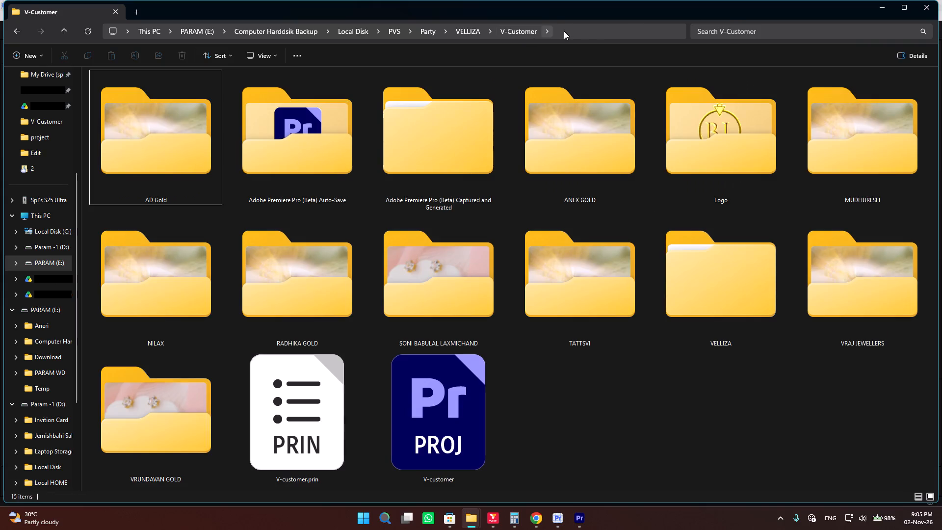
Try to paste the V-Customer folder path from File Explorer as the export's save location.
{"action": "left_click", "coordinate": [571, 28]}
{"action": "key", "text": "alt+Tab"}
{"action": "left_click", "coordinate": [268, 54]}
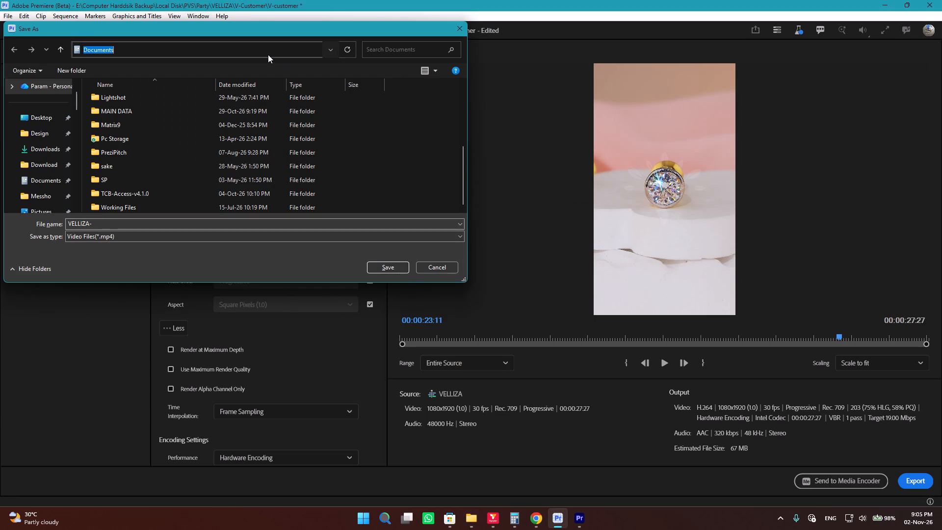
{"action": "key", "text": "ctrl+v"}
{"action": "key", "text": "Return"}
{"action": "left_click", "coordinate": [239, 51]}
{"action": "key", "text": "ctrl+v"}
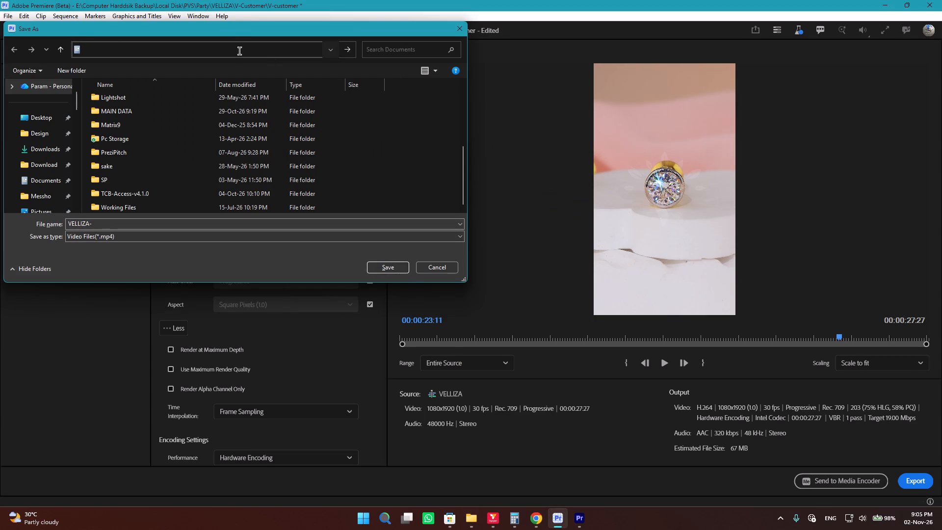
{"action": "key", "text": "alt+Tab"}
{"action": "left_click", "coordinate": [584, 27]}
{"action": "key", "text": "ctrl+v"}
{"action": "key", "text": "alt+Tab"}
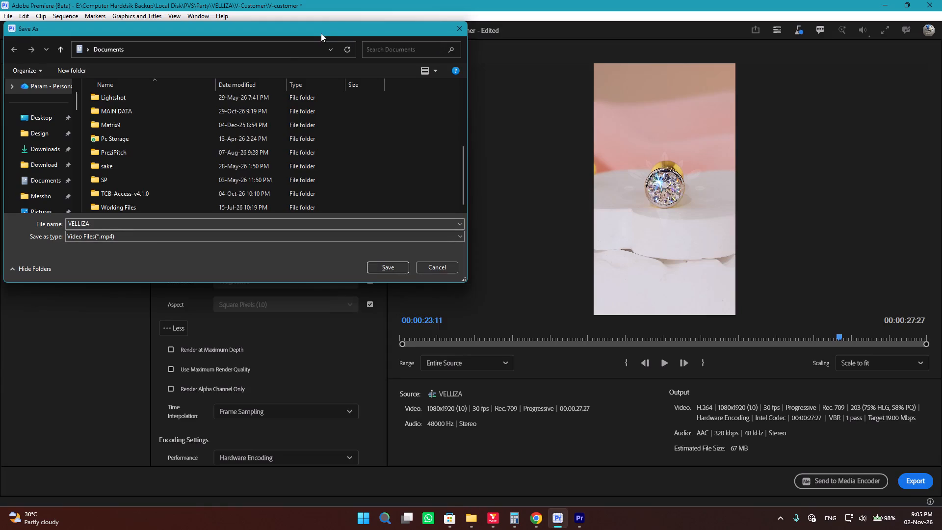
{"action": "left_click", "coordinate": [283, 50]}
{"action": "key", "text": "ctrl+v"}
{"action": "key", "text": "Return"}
Copy the V-Customer folder path from File Explorer and go to it as the save location in the Save As dialog.
{"action": "key", "text": "alt+Tab"}
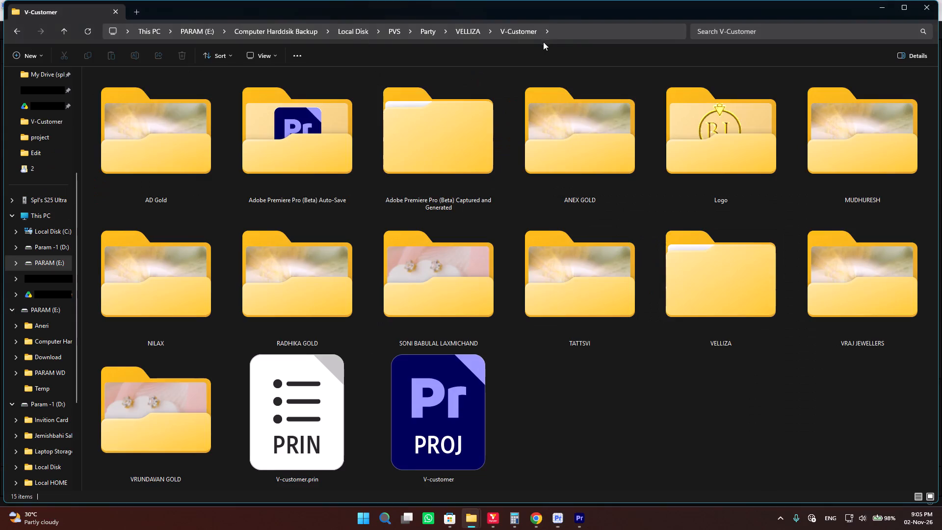
{"action": "left_click", "coordinate": [574, 31]}
{"action": "key", "text": "ctrl+c"}
{"action": "key", "text": "alt+Tab"}
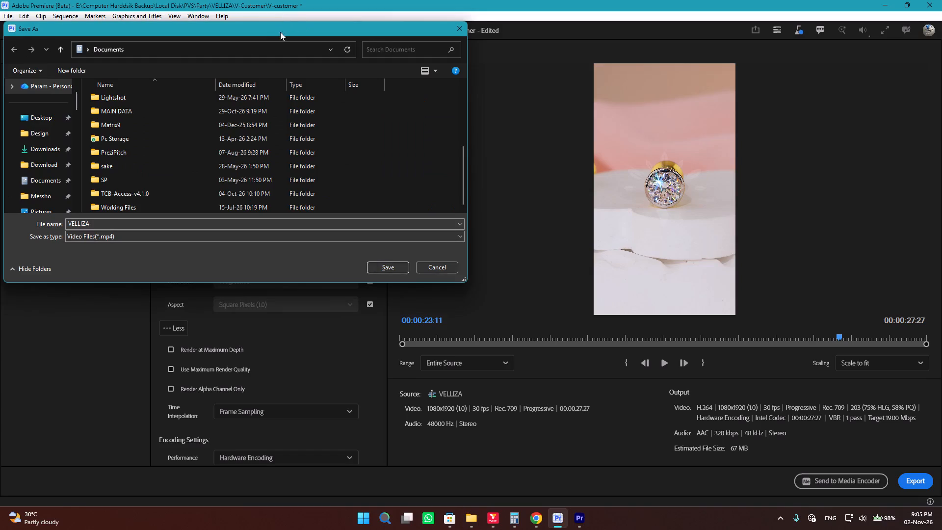
{"action": "left_click", "coordinate": [271, 45]}
{"action": "key", "text": "ctrl+v"}
{"action": "key", "text": "Return"}
Start editing the export's file name, VELLIZA-.
{"action": "left_click", "coordinate": [207, 228]}
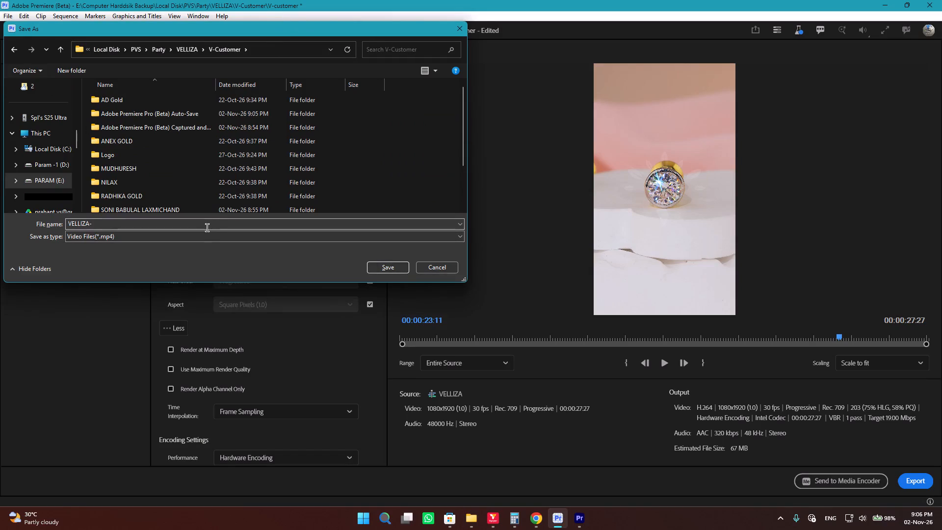
Name the export file 004-NW in the V-Customer folder and export the VELLIZA sequence as an H.264 MP4.
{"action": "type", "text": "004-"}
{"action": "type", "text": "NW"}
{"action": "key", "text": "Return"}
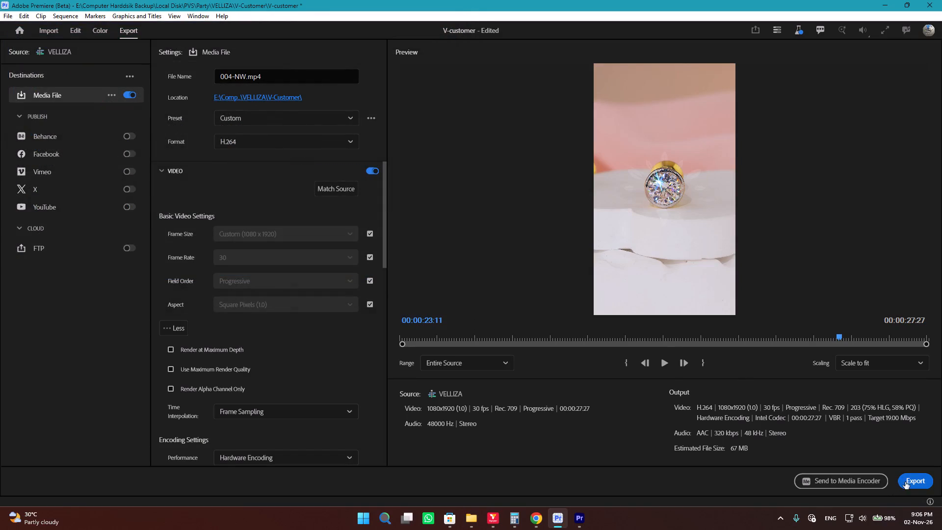
{"action": "left_click", "coordinate": [911, 480]}
Switch to the Velliza project in Adobe Premiere 2026 and return to the V-customer project in Adobe Premiere (Beta).
{"action": "left_click", "coordinate": [576, 449]}
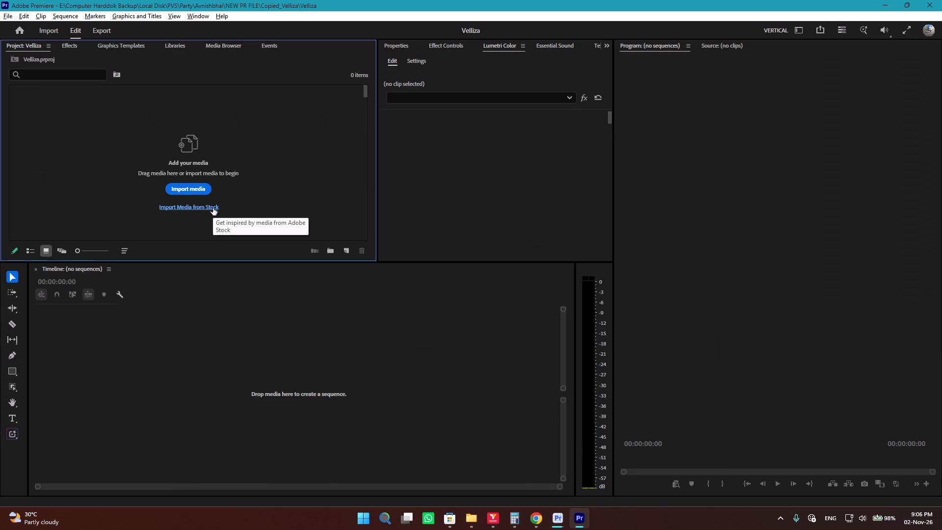
{"action": "key", "text": "alt+Tab"}
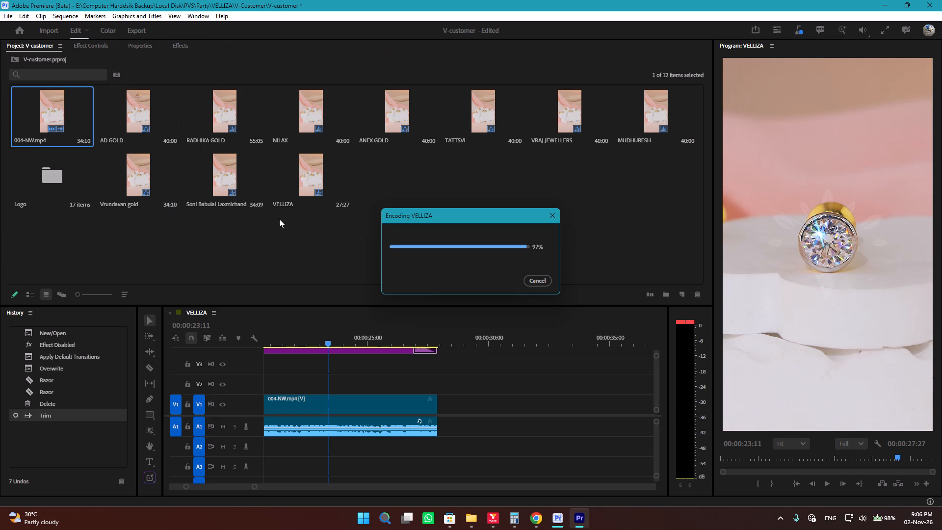
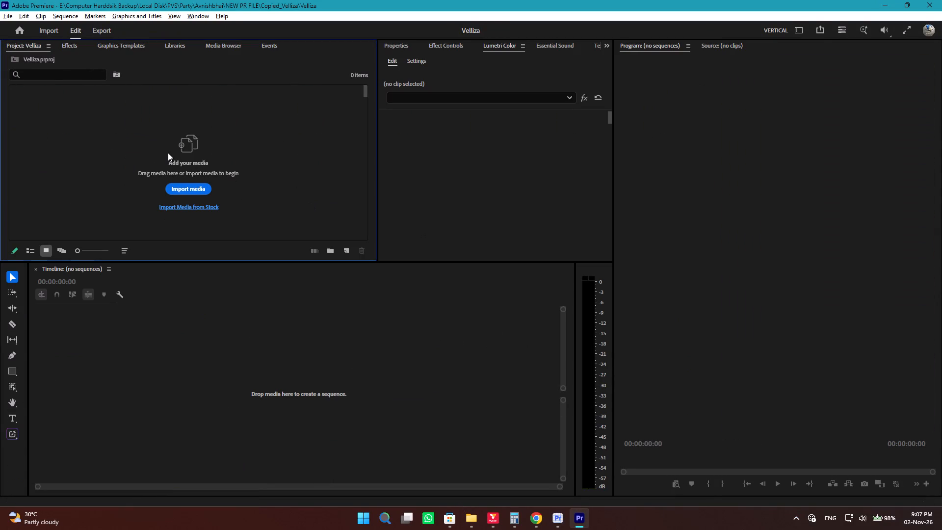
Switch from the empty Velliza project to the V-customer project in Adobe Premiere (Beta).
{"action": "key", "text": "alt+Tab"}
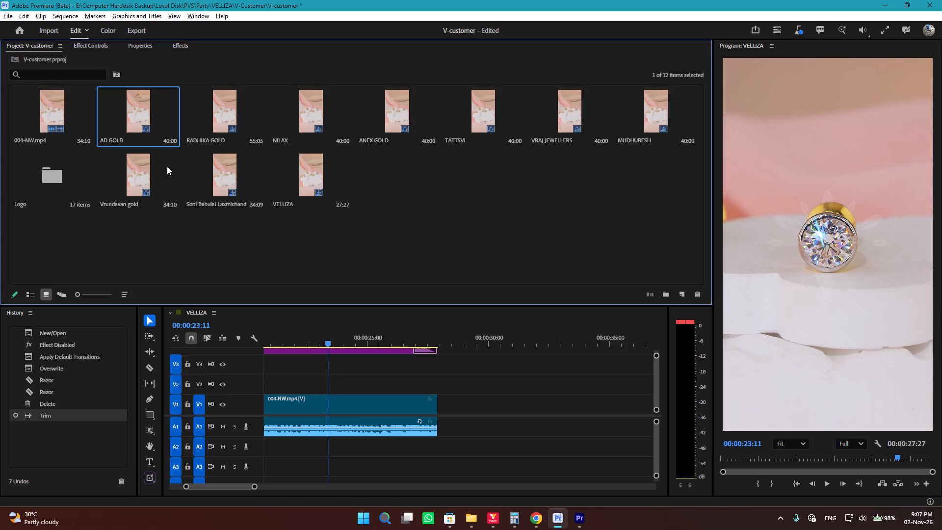
Move the existing Vrundavan gold XML file into the Copied_Velliza folder from the Final Cut Pro XML save dialog, leaving without exporting.
{"action": "left_click", "coordinate": [0, 16]}
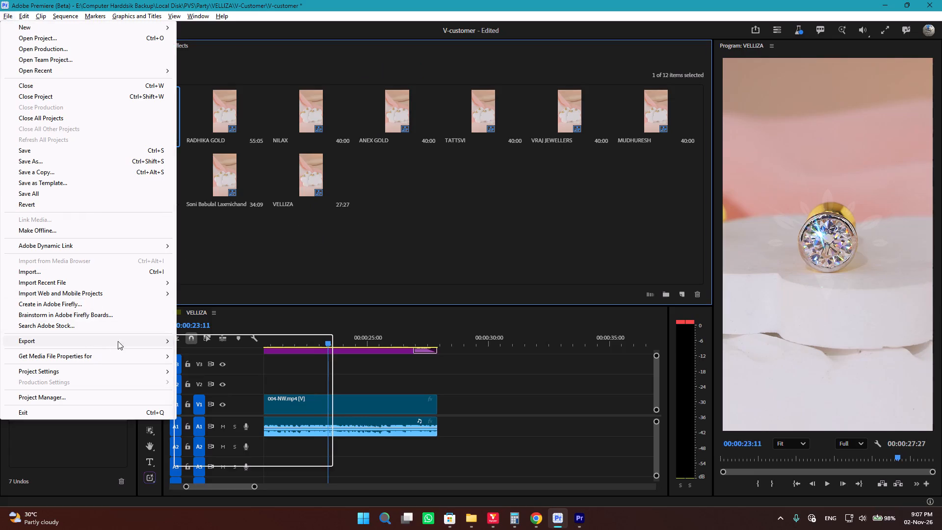
{"action": "left_click", "coordinate": [225, 458]}
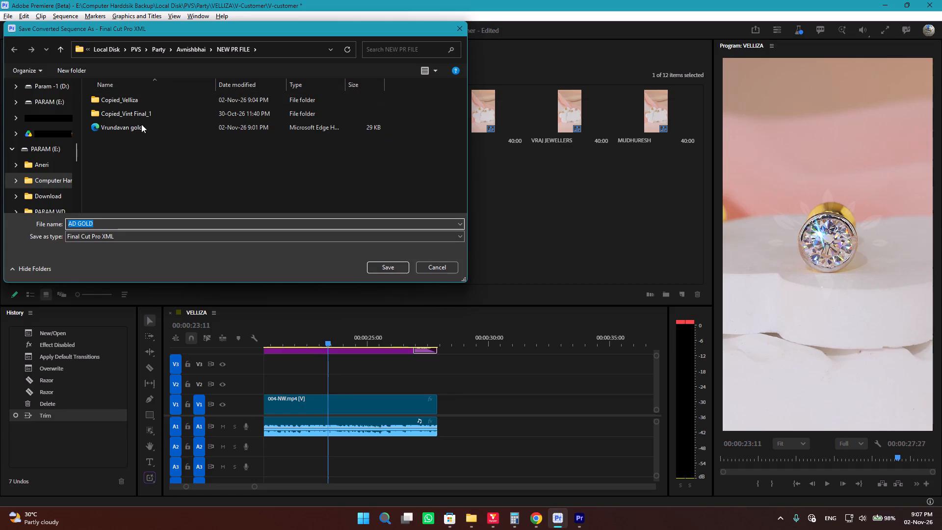
{"action": "left_click_drag", "start_coordinate": [143, 126], "coordinate": [130, 98]}
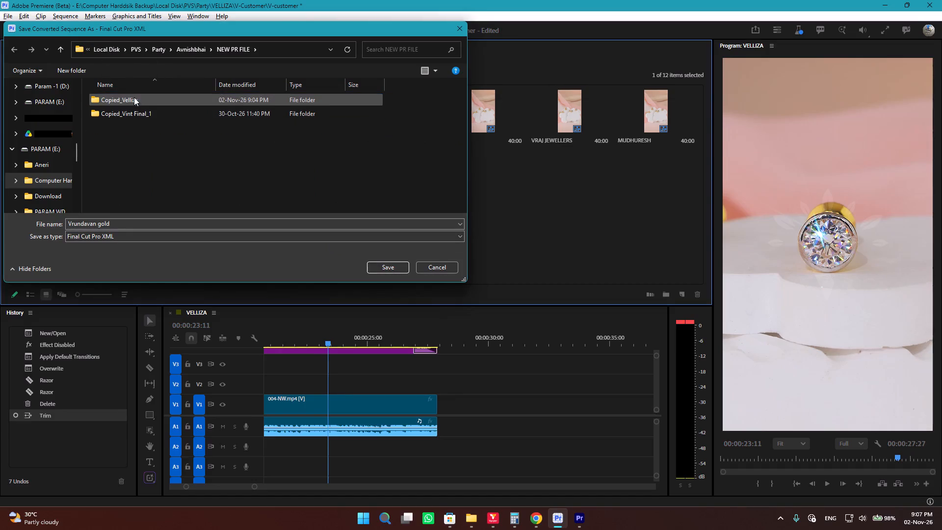
{"action": "left_click", "coordinate": [438, 272]}
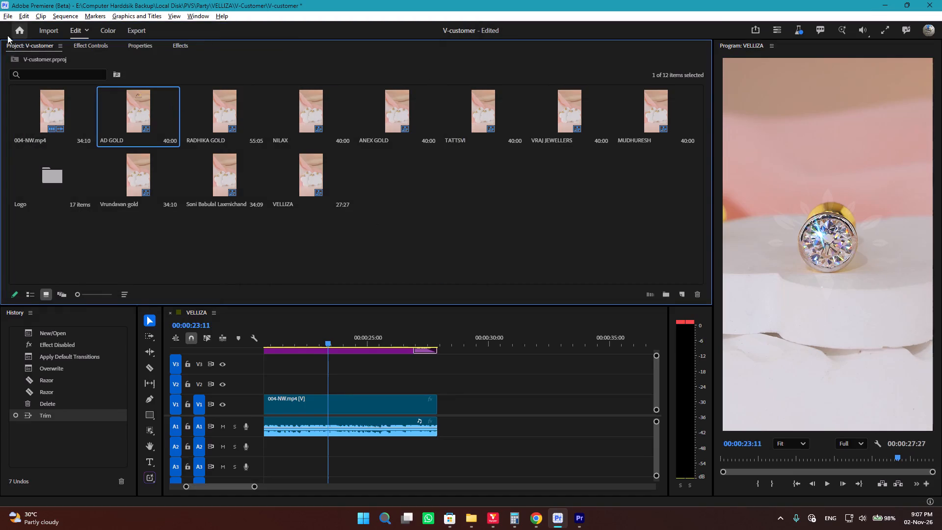
Export the AD GOLD sequence as Final Cut Pro XML into the Copied_Velliza folder and dismiss the translation report.
{"action": "left_click", "coordinate": [7, 14]}
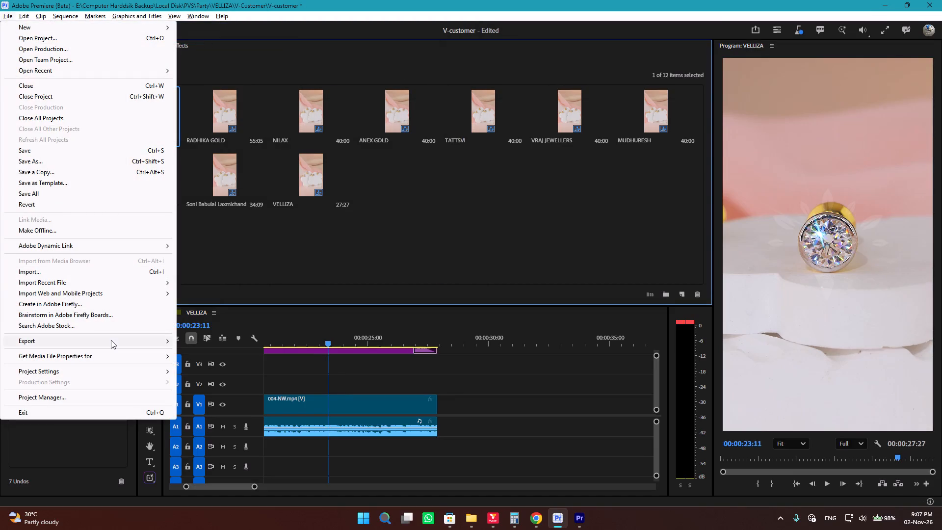
{"action": "left_click", "coordinate": [212, 461]}
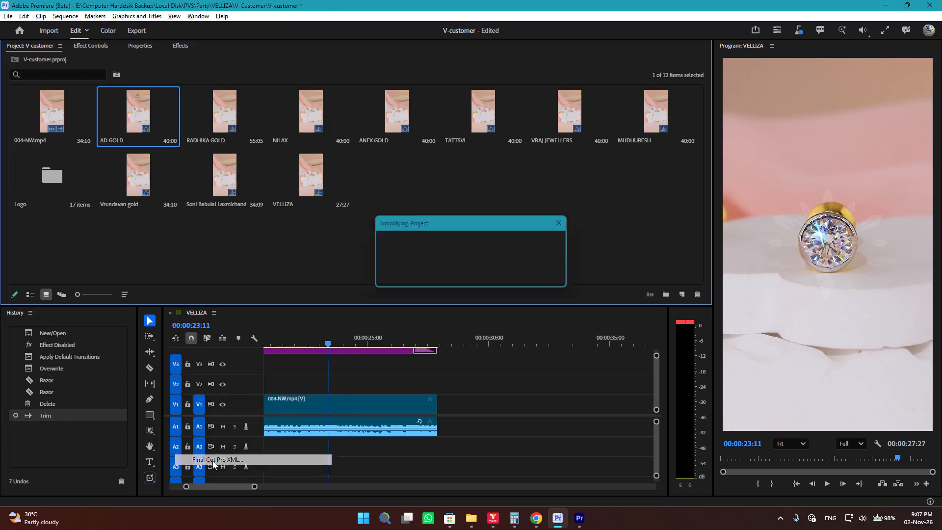
{"action": "double_click", "coordinate": [131, 102]}
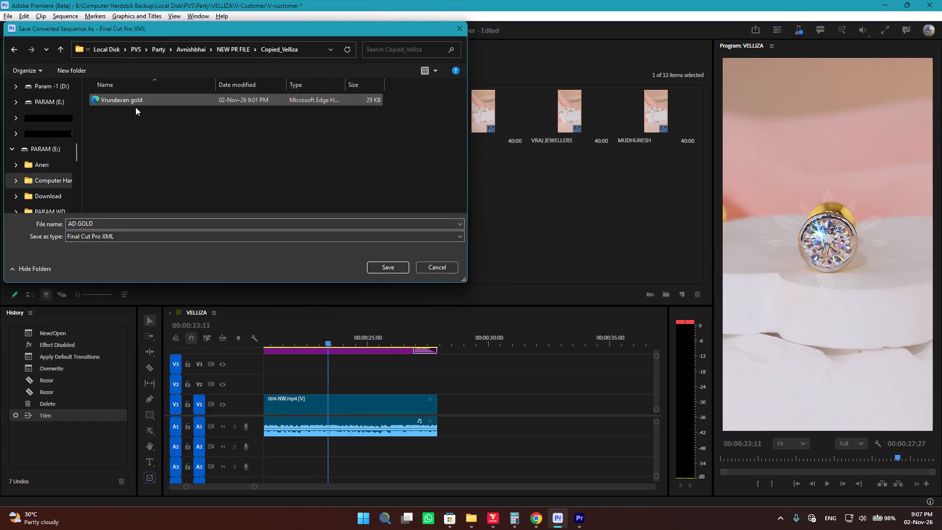
{"action": "left_click", "coordinate": [384, 269]}
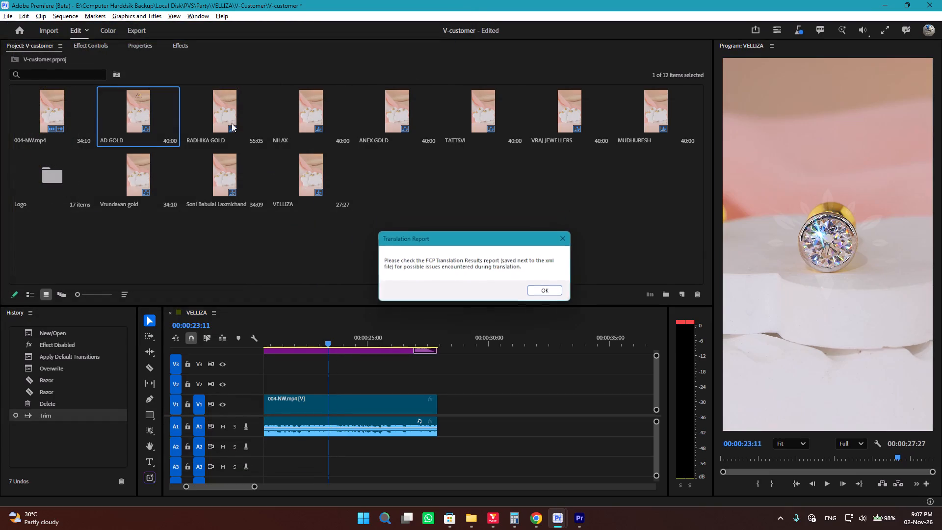
{"action": "left_click", "coordinate": [547, 293]}
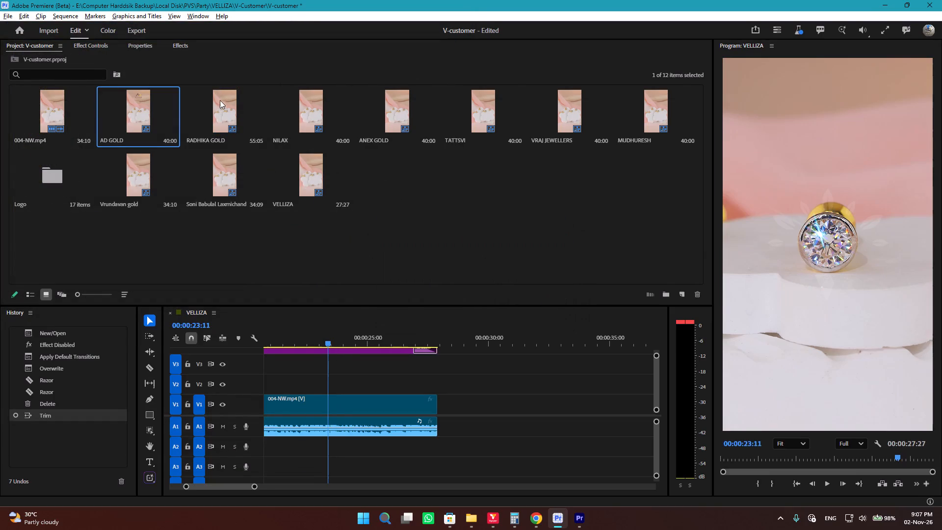
Export the RADHIKA GOLD sequence as Final Cut Pro XML into the Copied_Velliza folder and dismiss the translation report.
{"action": "left_click", "coordinate": [218, 101]}
{"action": "left_click", "coordinate": [6, 13]}
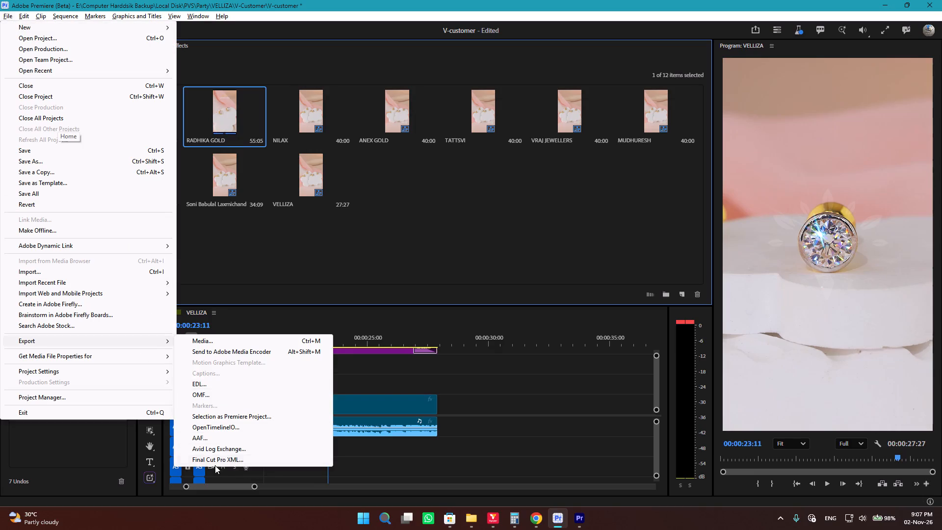
{"action": "left_click", "coordinate": [215, 461]}
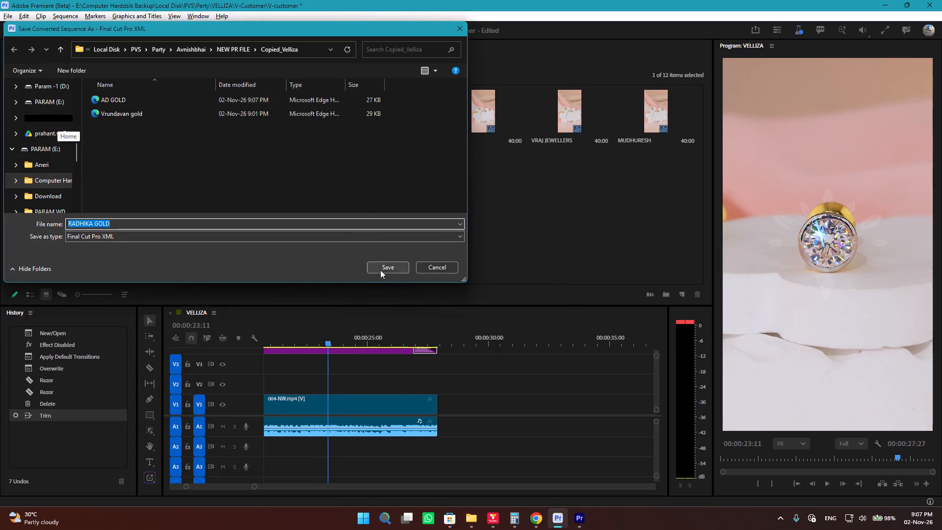
{"action": "left_click", "coordinate": [393, 269]}
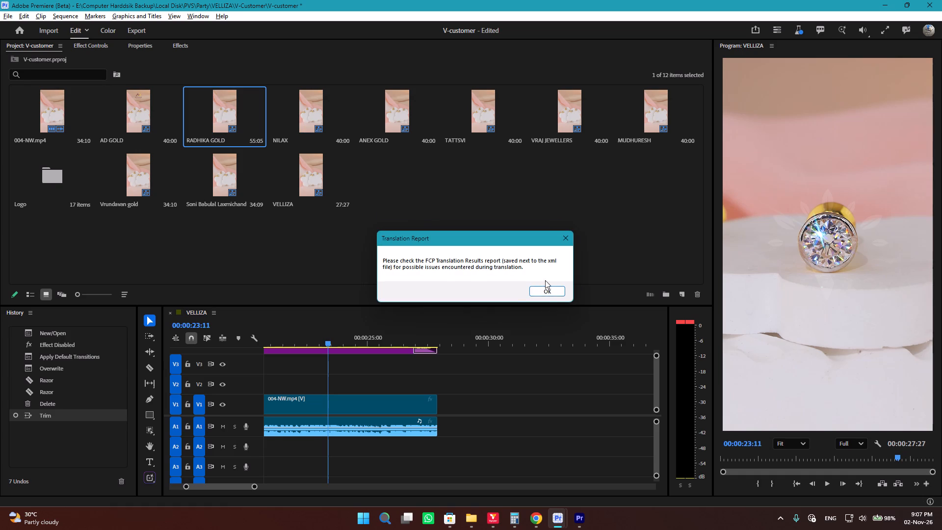
{"action": "left_click", "coordinate": [546, 291]}
Export the NILAX sequence as Final Cut Pro XML into the Copied_Velliza folder and dismiss the translation report.
{"action": "left_click", "coordinate": [301, 118]}
{"action": "right_click", "coordinate": [301, 118]}
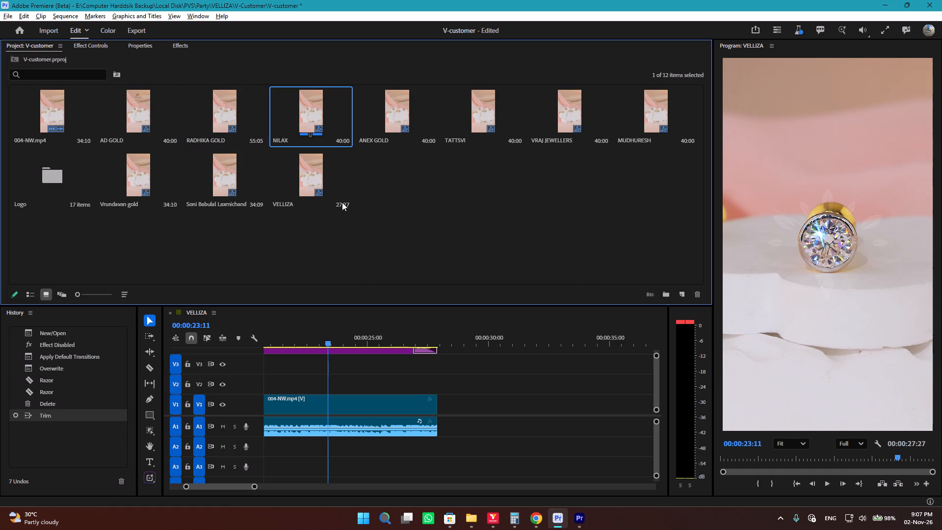
{"action": "left_click", "coordinate": [9, 16]}
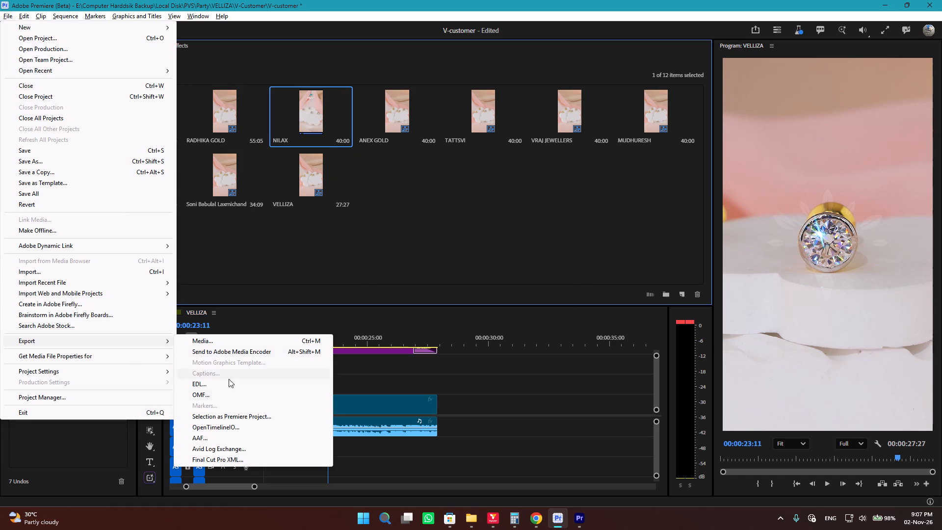
{"action": "left_click", "coordinate": [231, 459]}
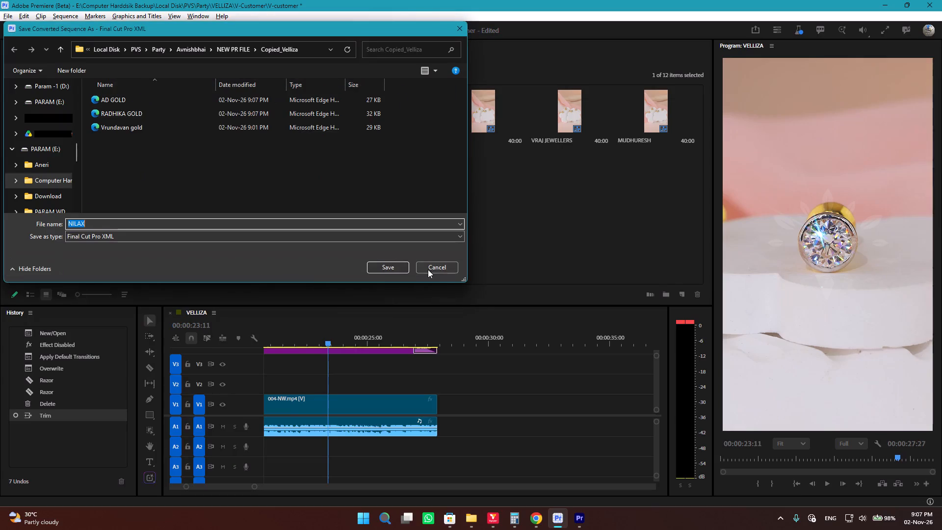
{"action": "left_click", "coordinate": [395, 266]}
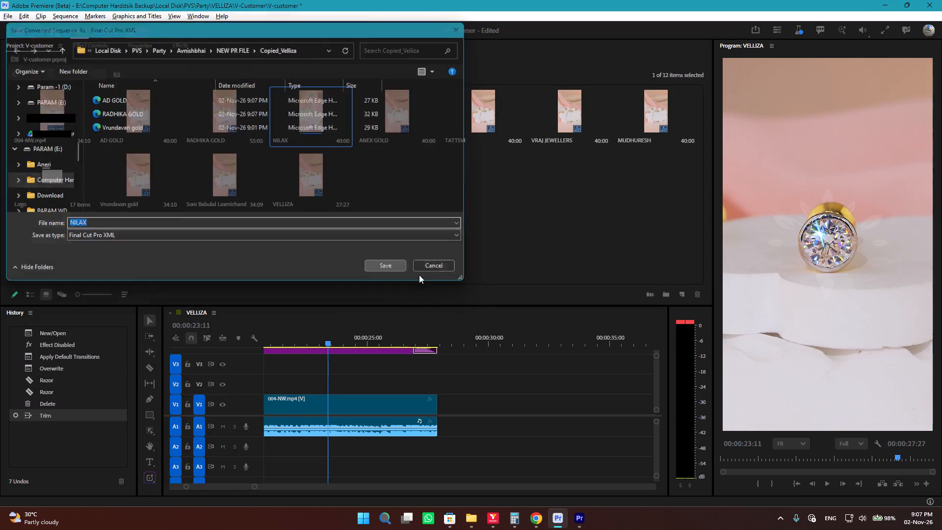
{"action": "left_click", "coordinate": [549, 293]}
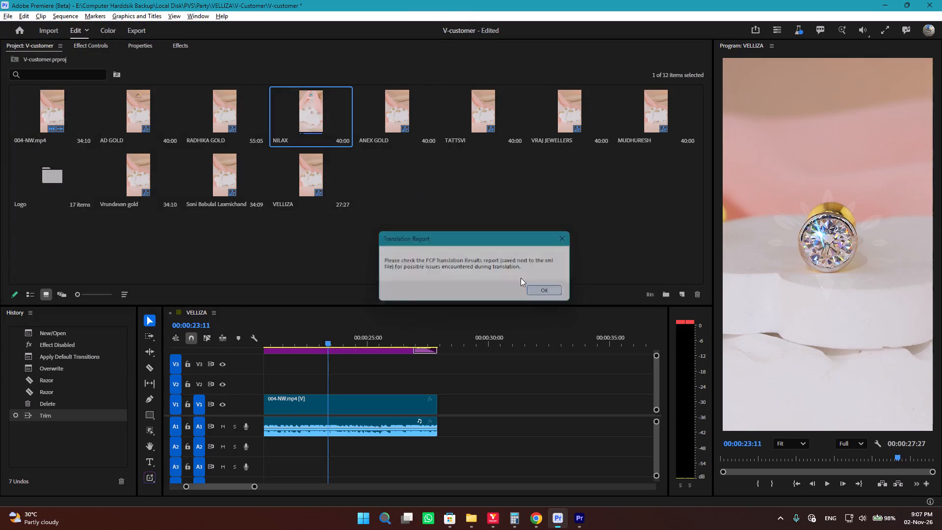
Open the keyboard shortcut settings and search the commands for "final" to find the Final Cut Pro XML export.
{"action": "left_click", "coordinate": [7, 13]}
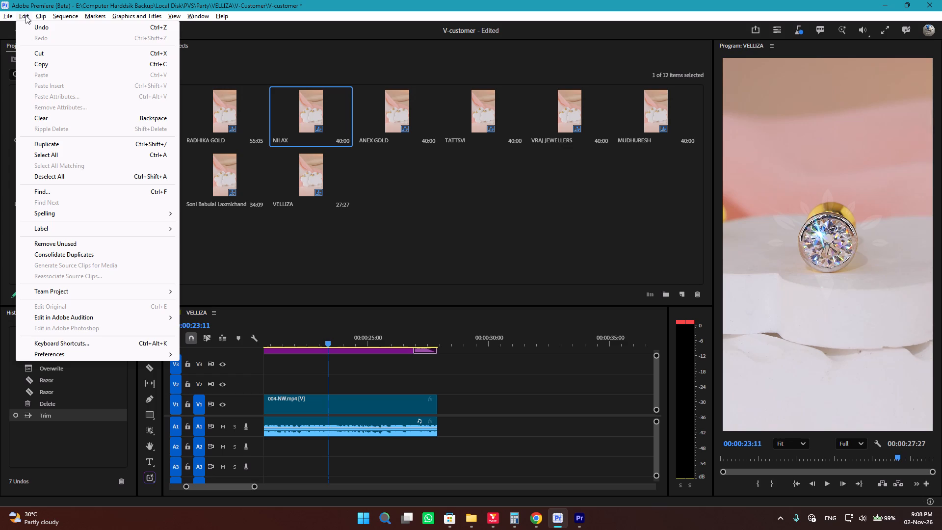
{"action": "left_click", "coordinate": [119, 344]}
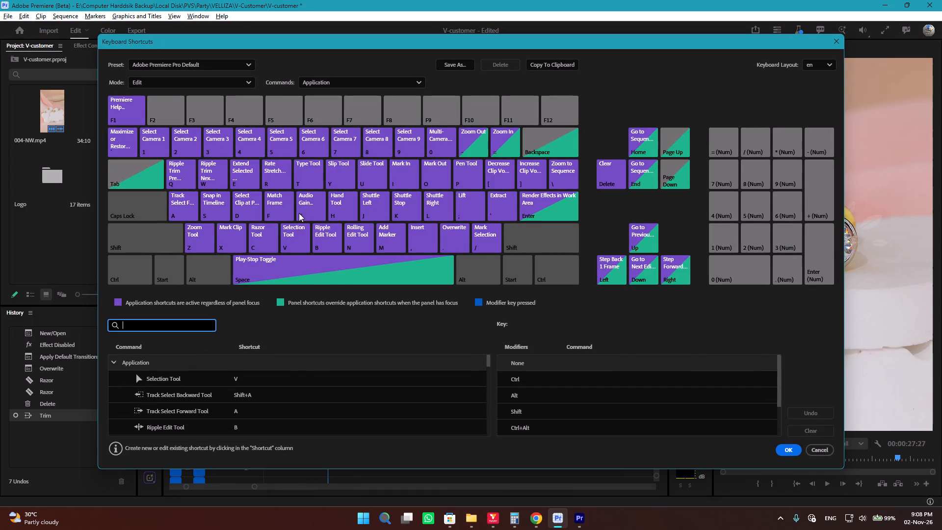
{"action": "left_click", "coordinate": [178, 322]}
{"action": "type", "text": "fin"}
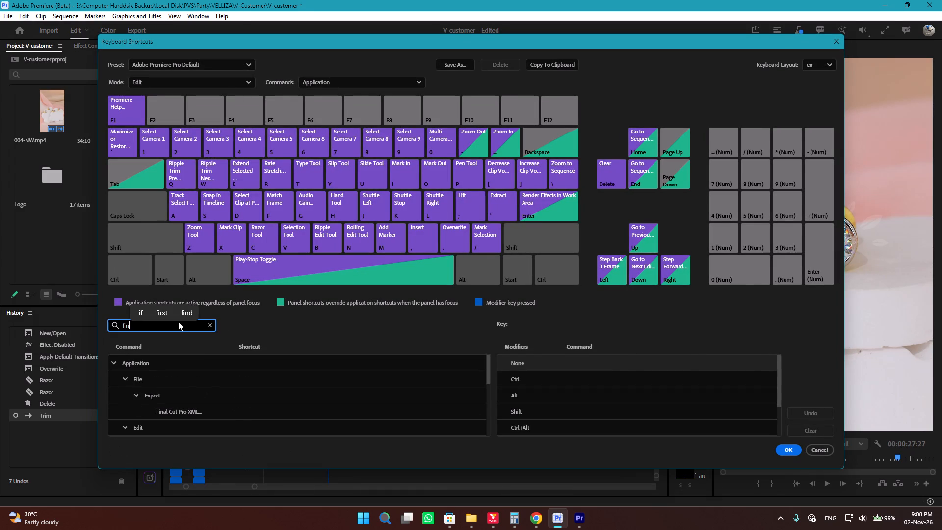
{"action": "type", "text": "al"}
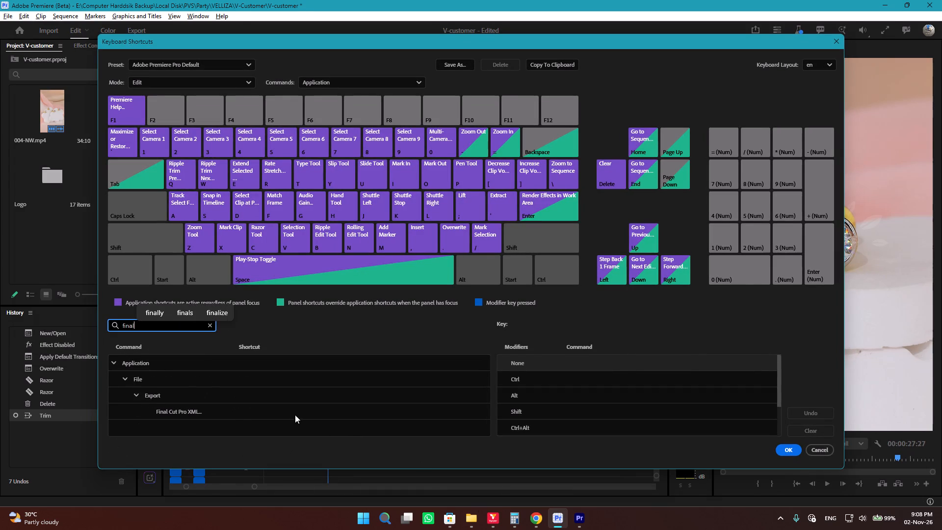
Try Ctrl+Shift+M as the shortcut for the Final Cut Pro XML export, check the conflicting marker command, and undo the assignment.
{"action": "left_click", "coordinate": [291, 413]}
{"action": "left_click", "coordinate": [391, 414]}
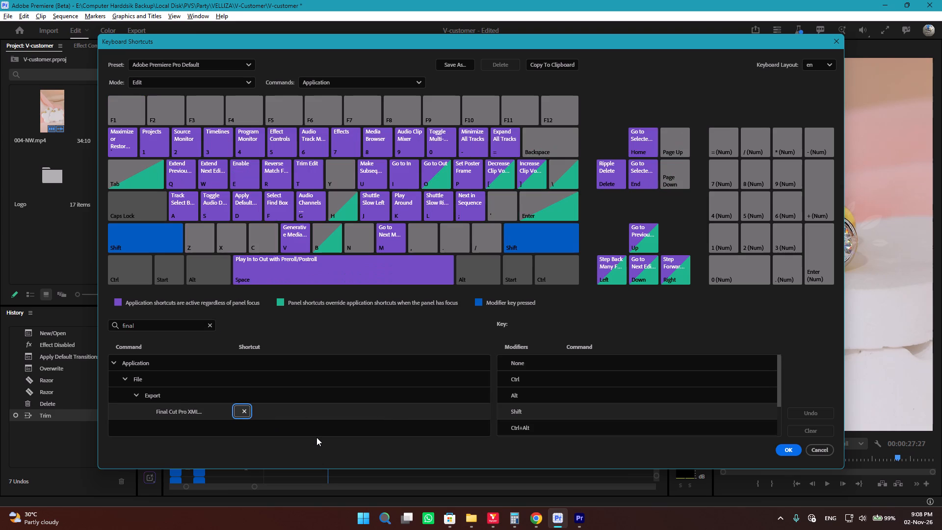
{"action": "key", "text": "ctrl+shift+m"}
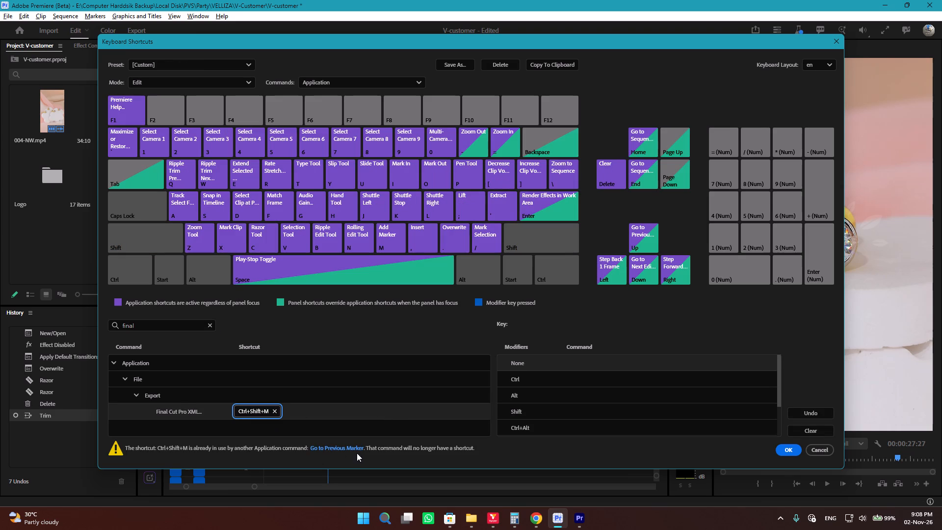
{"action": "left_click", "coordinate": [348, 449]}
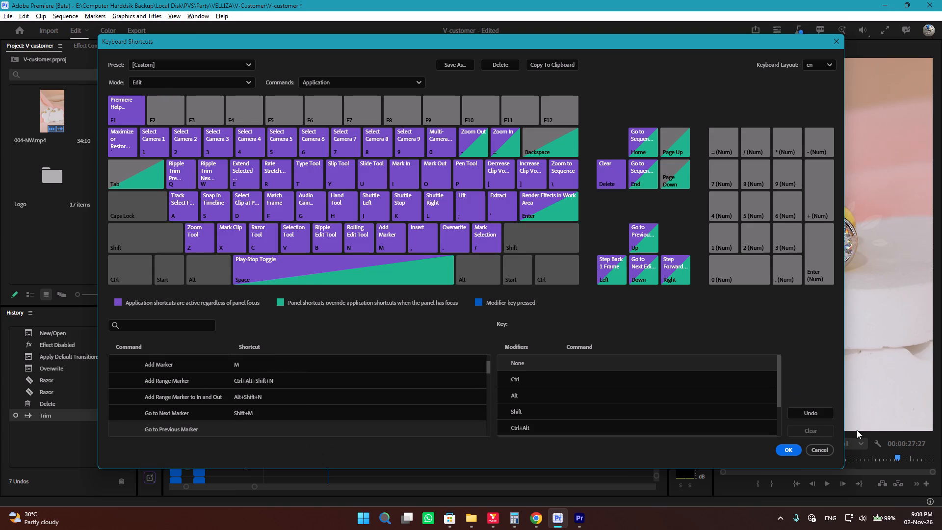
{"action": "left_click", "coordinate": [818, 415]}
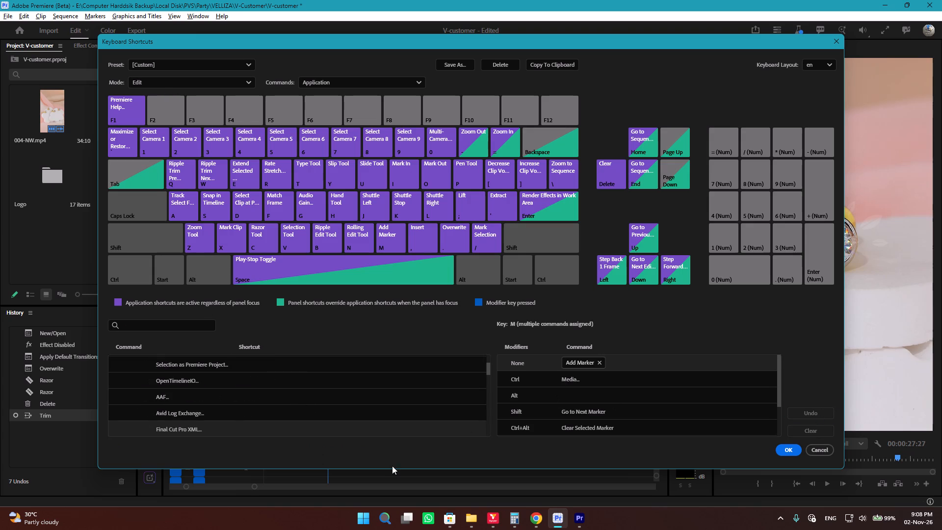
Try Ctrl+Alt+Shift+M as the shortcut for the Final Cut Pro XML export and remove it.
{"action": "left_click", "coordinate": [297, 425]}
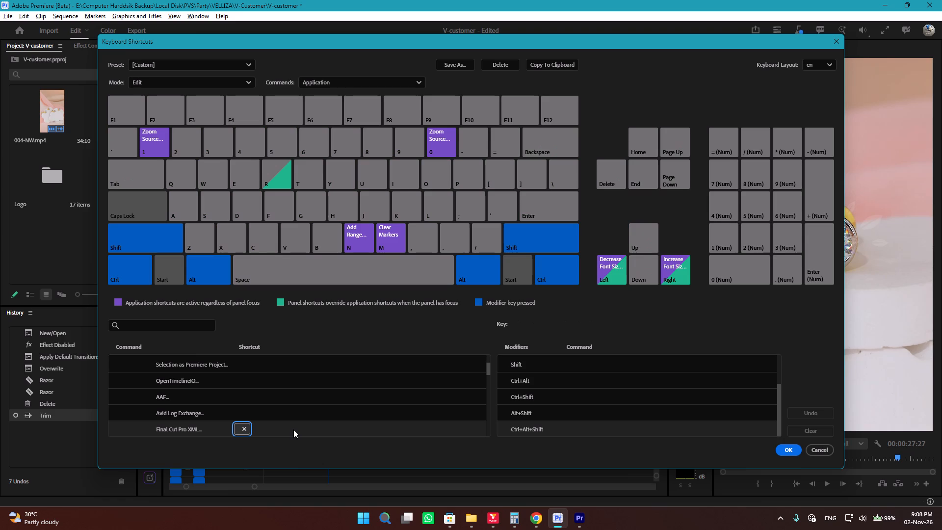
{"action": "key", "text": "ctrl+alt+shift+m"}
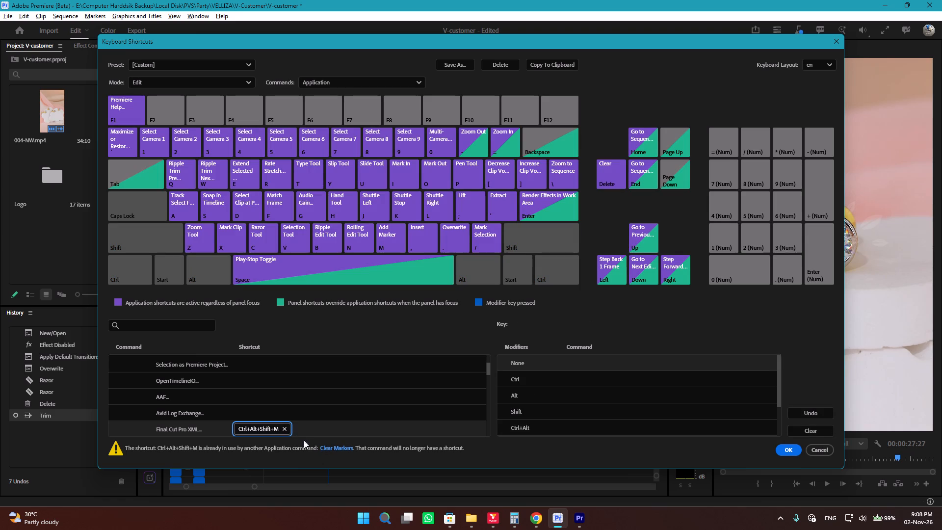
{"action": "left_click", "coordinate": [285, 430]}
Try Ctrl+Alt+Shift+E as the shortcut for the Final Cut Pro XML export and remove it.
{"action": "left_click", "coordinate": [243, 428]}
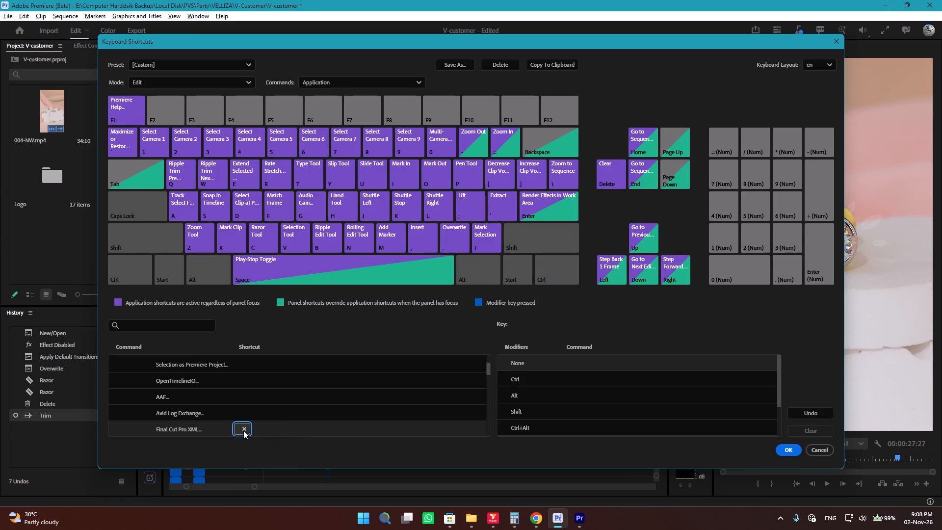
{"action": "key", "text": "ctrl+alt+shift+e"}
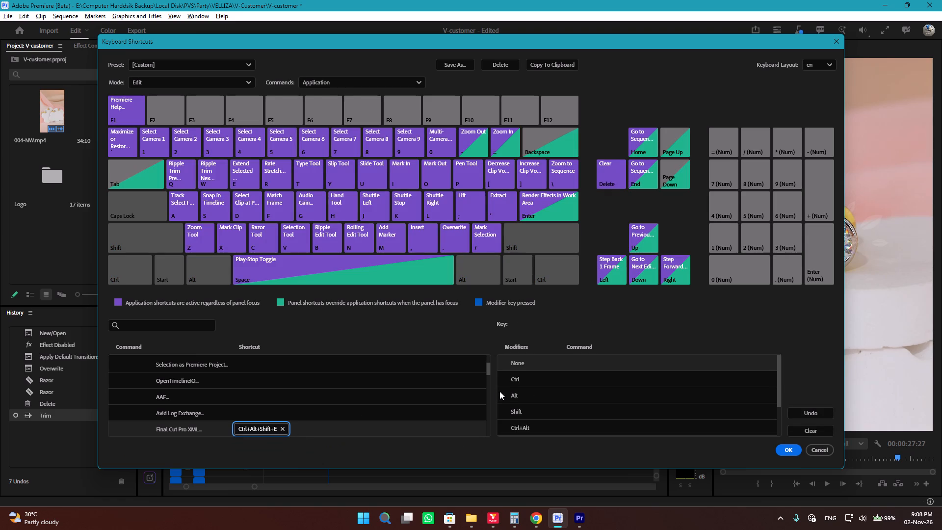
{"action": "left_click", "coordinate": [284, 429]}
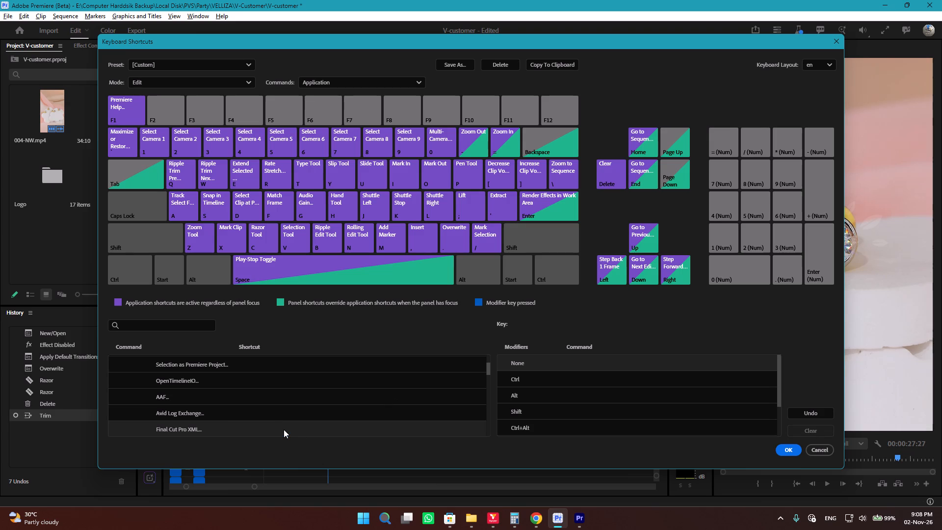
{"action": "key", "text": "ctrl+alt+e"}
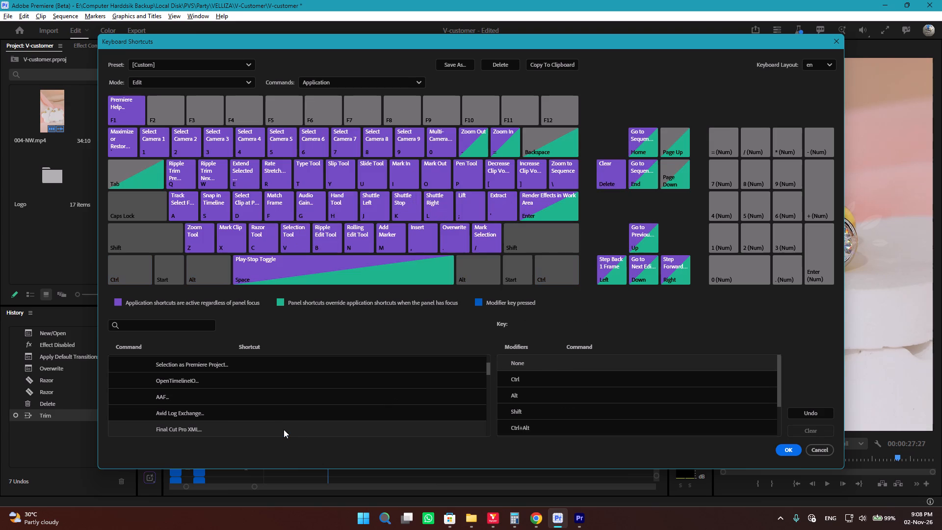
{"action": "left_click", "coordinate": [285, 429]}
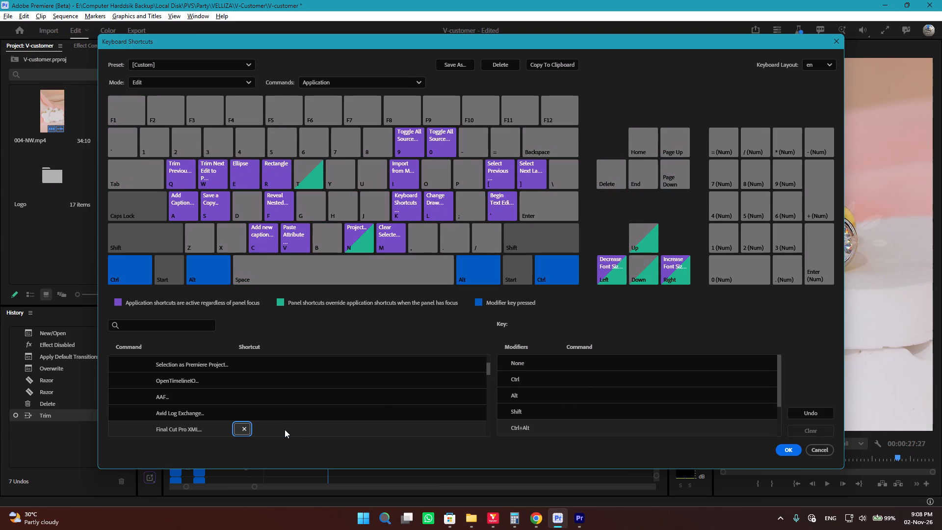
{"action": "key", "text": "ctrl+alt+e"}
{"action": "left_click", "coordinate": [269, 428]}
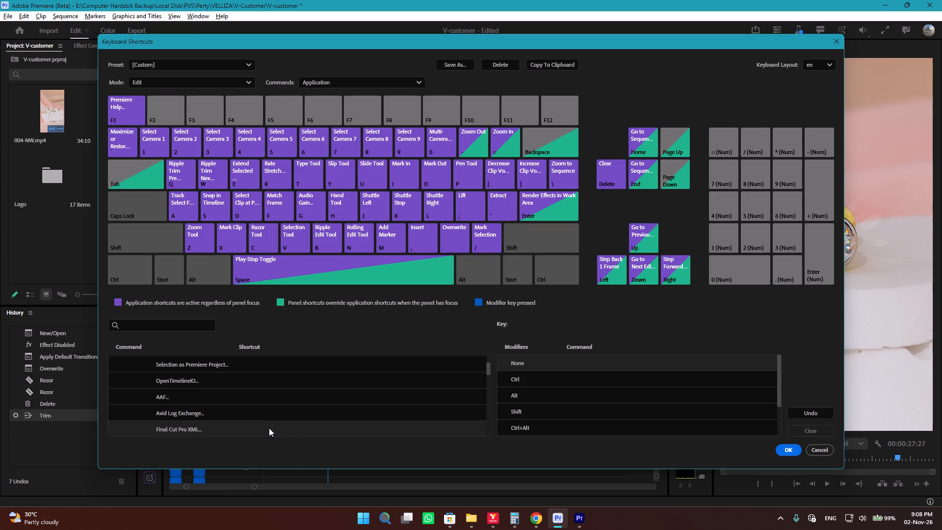
Assign Ctrl+Alt+Shift+E as the shortcut for the Final Cut Pro XML export and save the shortcut changes.
{"action": "key", "text": "ctrl+alt+shift+e"}
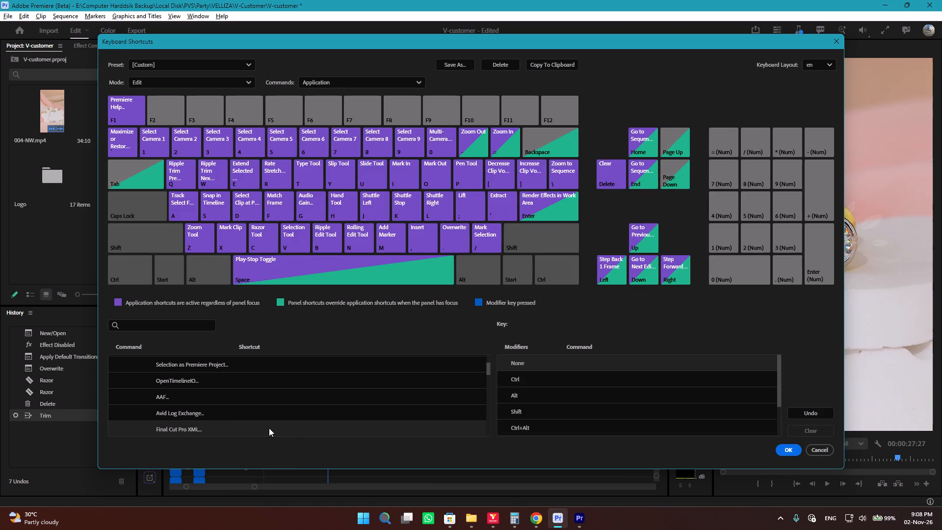
{"action": "left_click", "coordinate": [263, 428]}
{"action": "key", "text": "ctrl+alt+shift+e"}
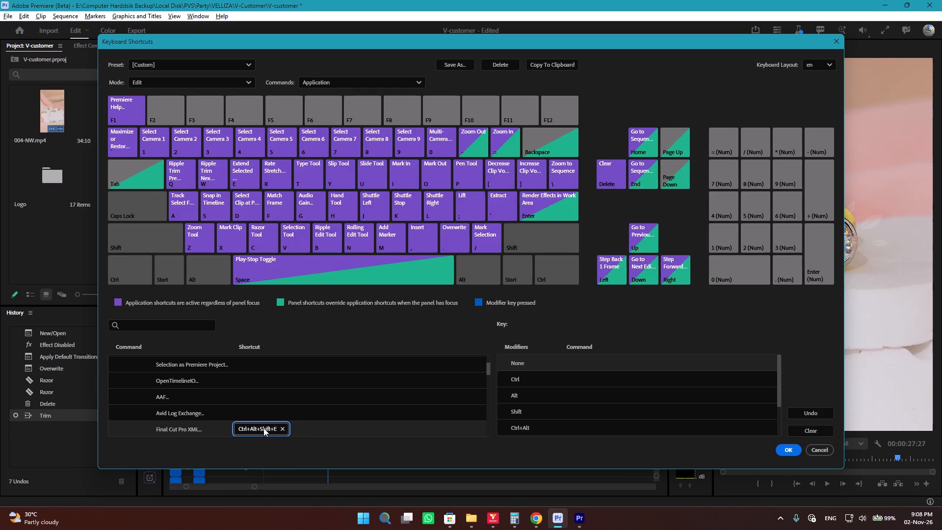
{"action": "left_click", "coordinate": [788, 450]}
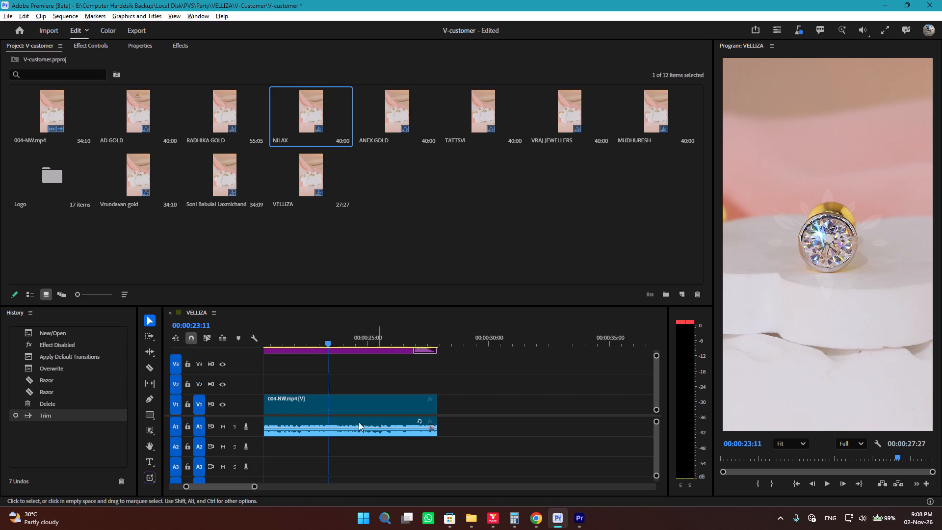
Close the VELLIZA sequence, open ANEX GOLD and export it as Final Cut Pro XML to Copied_Velliza.
{"action": "left_click", "coordinate": [386, 112]}
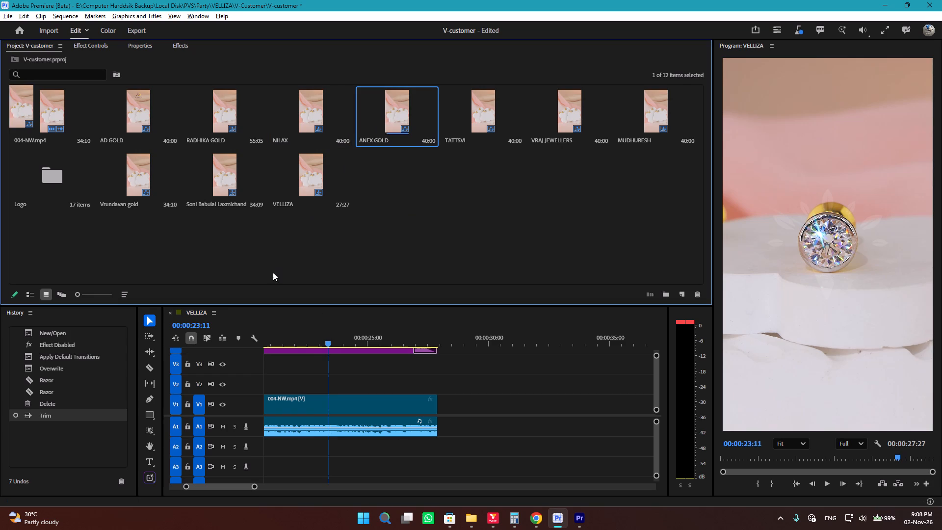
{"action": "left_click", "coordinate": [169, 313]}
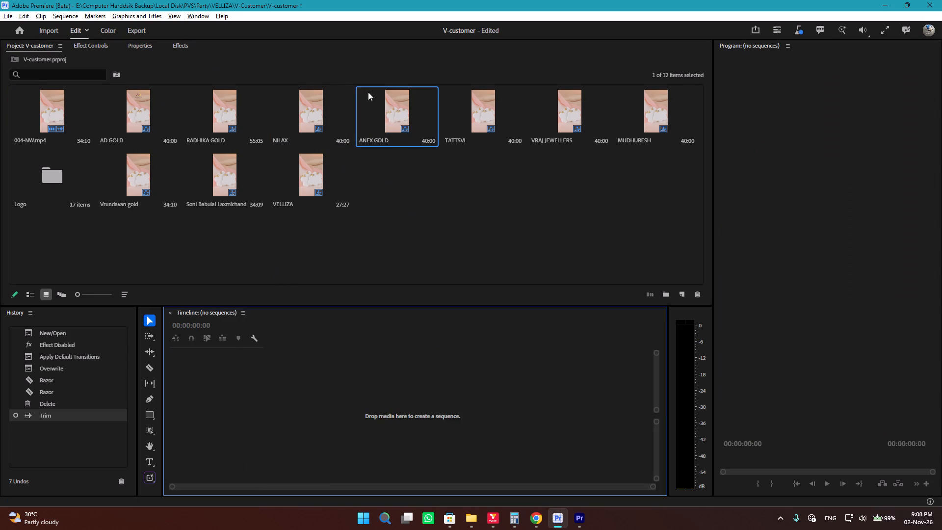
{"action": "key", "text": "ctrl+alt+shift+e"}
{"action": "double_click", "coordinate": [393, 113]}
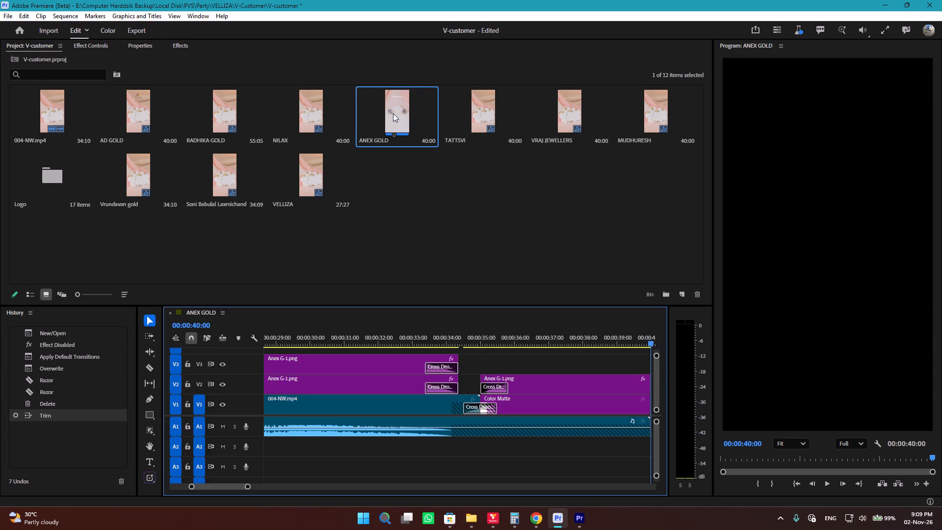
{"action": "key", "text": "ctrl+alt+shift+e"}
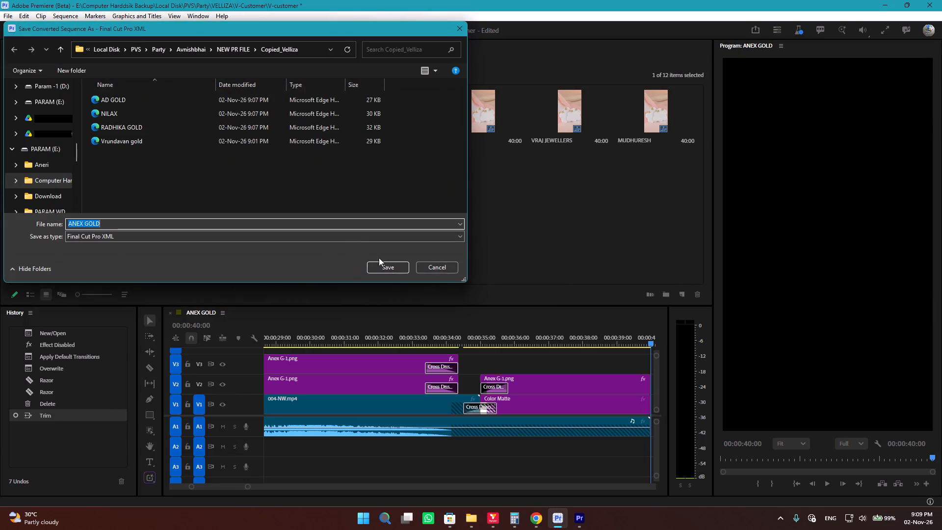
{"action": "left_click", "coordinate": [392, 268]}
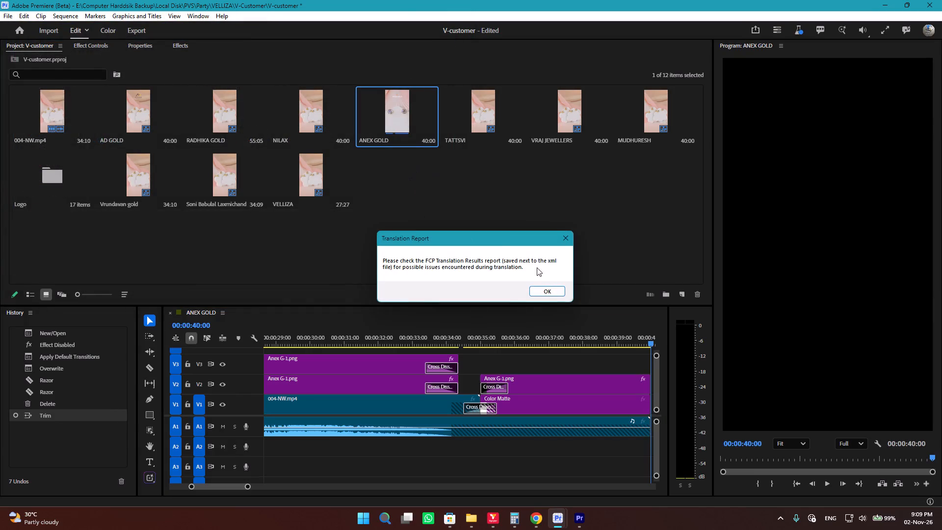
{"action": "left_click", "coordinate": [540, 292]}
Open the TATTSVI sequence and export it as Final Cut Pro XML to Copied_Velliza under its own name.
{"action": "double_click", "coordinate": [459, 125]}
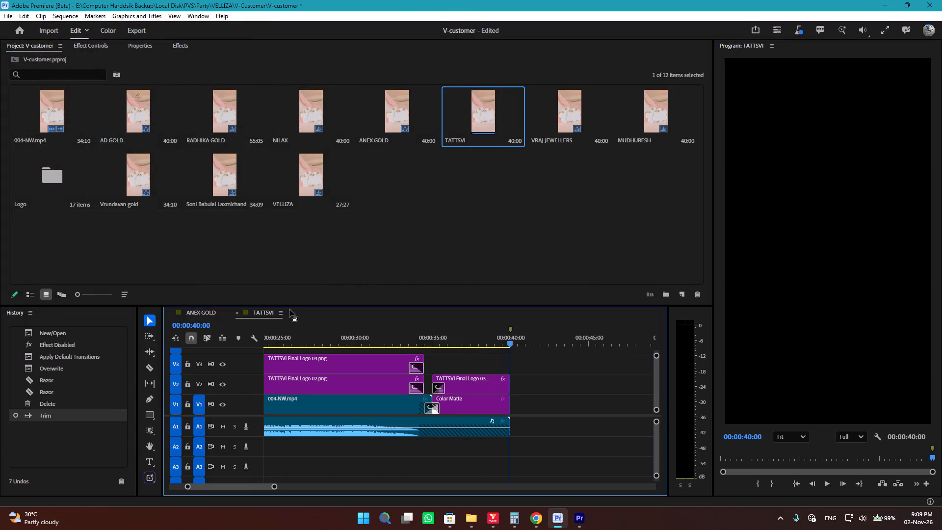
{"action": "key", "text": "ctrl+alt+shift+e"}
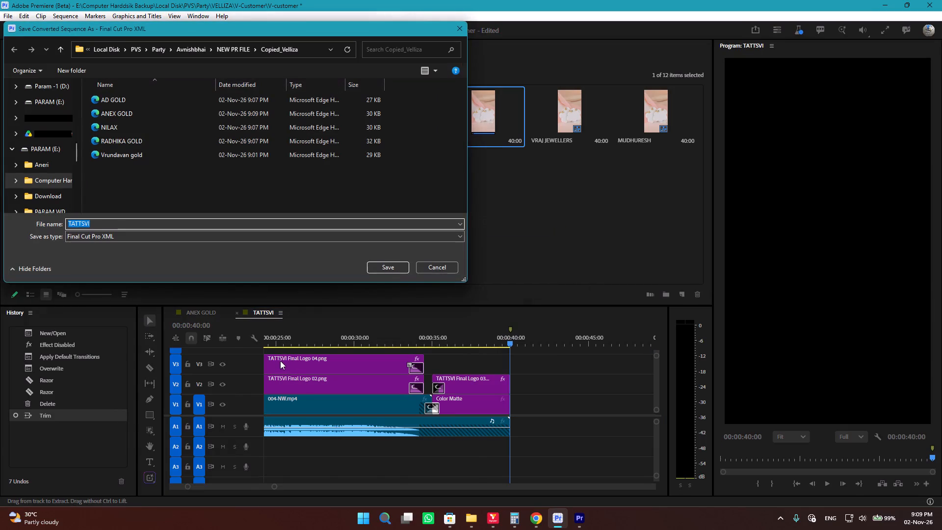
{"action": "left_click", "coordinate": [387, 267]}
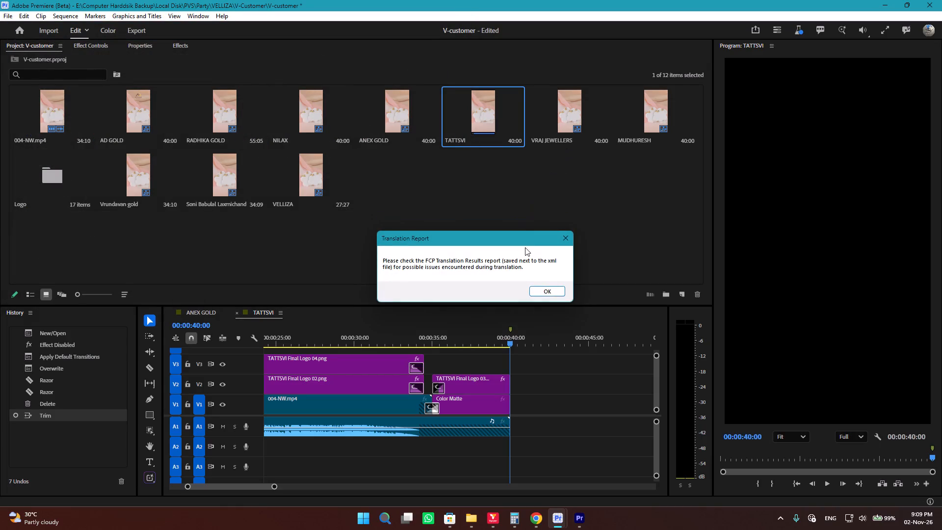
{"action": "left_click", "coordinate": [538, 291]}
{"action": "left_click", "coordinate": [563, 228]}
Open the VRAJ JEWELLERS sequence and export it as Final Cut Pro XML to Copied_Velliza under its own name.
{"action": "double_click", "coordinate": [570, 109]}
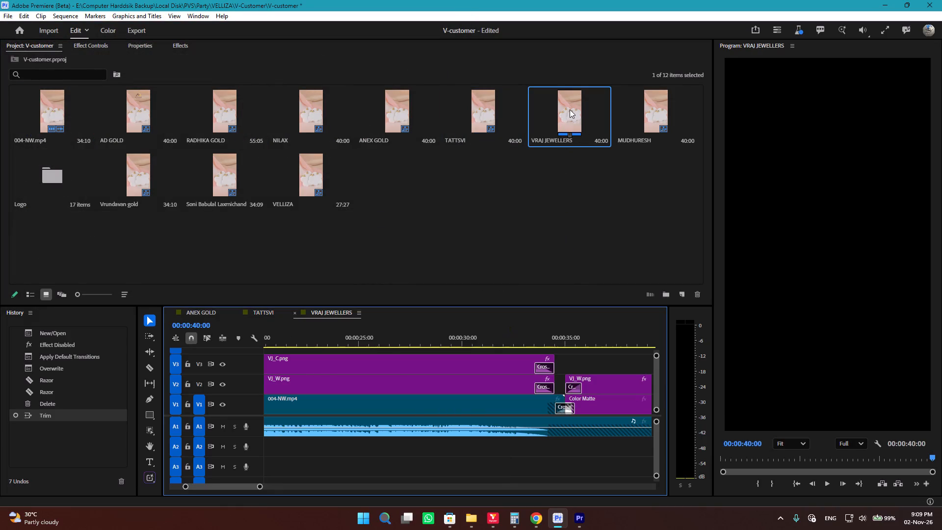
{"action": "key", "text": "ctrl+alt+shift+e"}
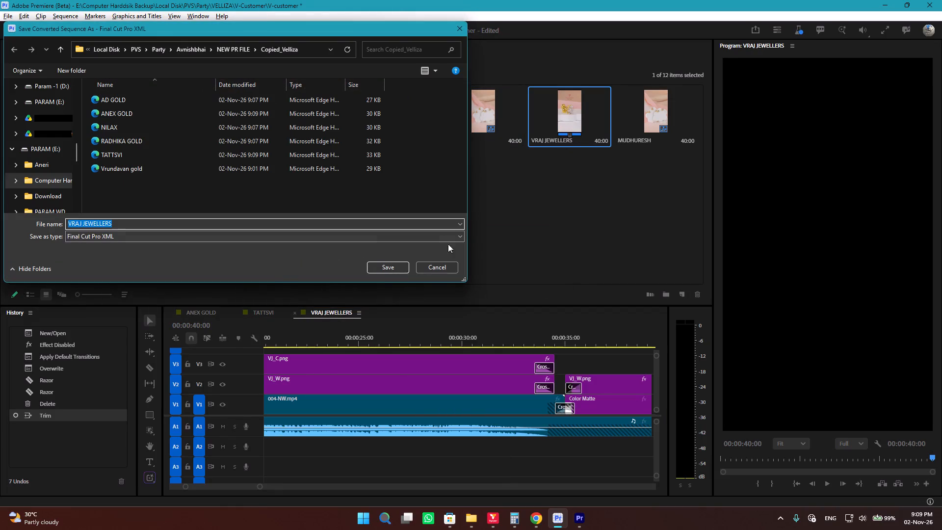
{"action": "left_click", "coordinate": [390, 267]}
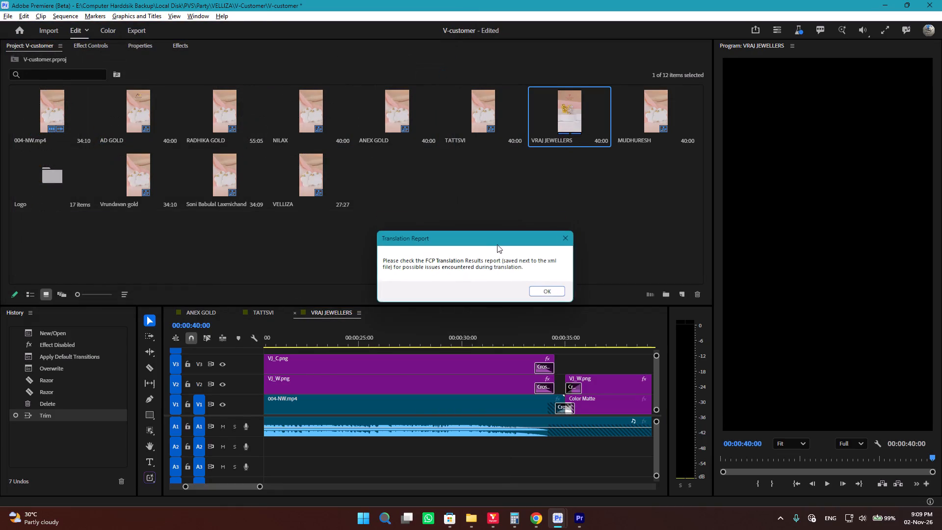
{"action": "left_click", "coordinate": [531, 287]}
{"action": "left_click", "coordinate": [633, 242]}
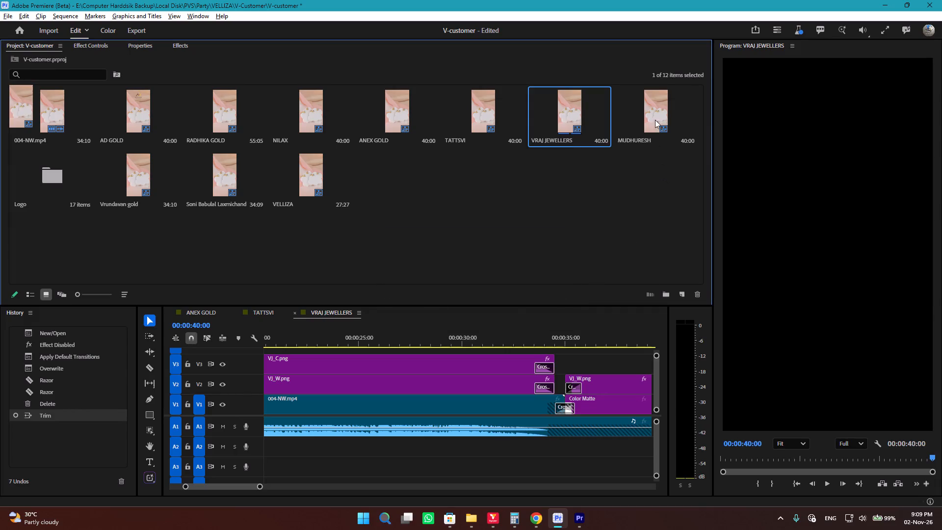
Open the MUDHURESH sequence and export it as Final Cut Pro XML to Copied_Velliza under its own name.
{"action": "double_click", "coordinate": [656, 118]}
{"action": "key", "text": "ctrl+alt+shift+w"}
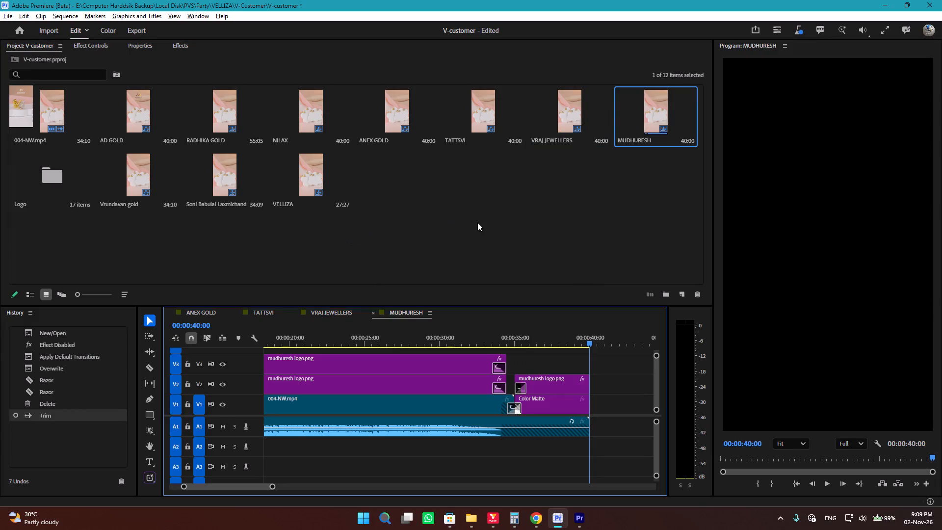
{"action": "key", "text": "ctrl+alt+shift+e"}
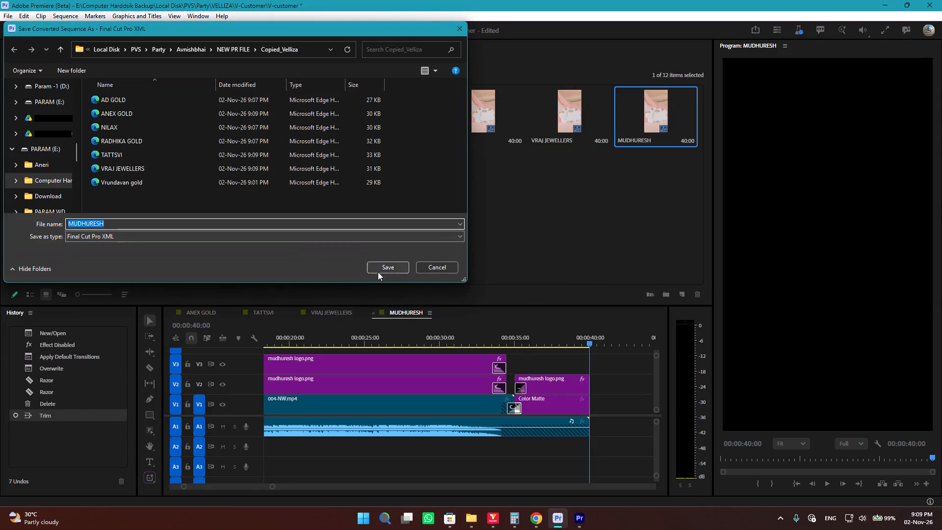
{"action": "left_click", "coordinate": [393, 264]}
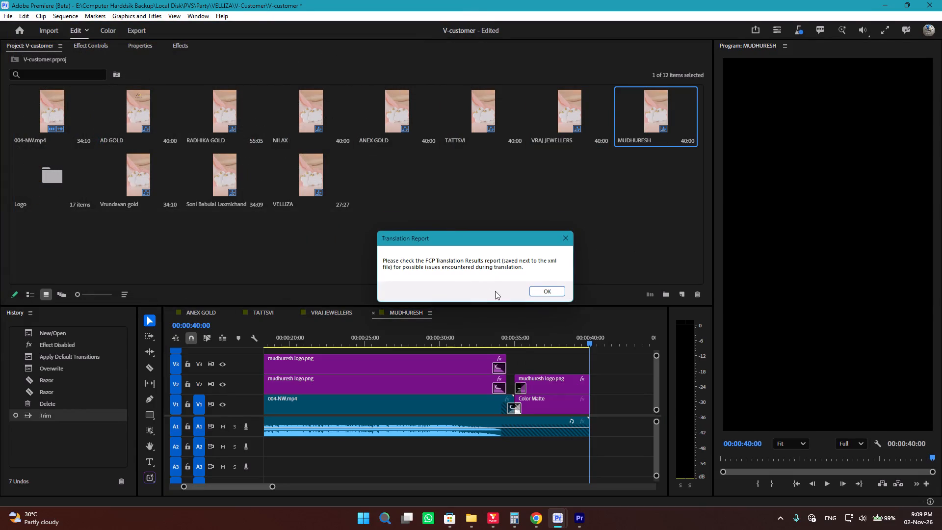
{"action": "left_click", "coordinate": [532, 291]}
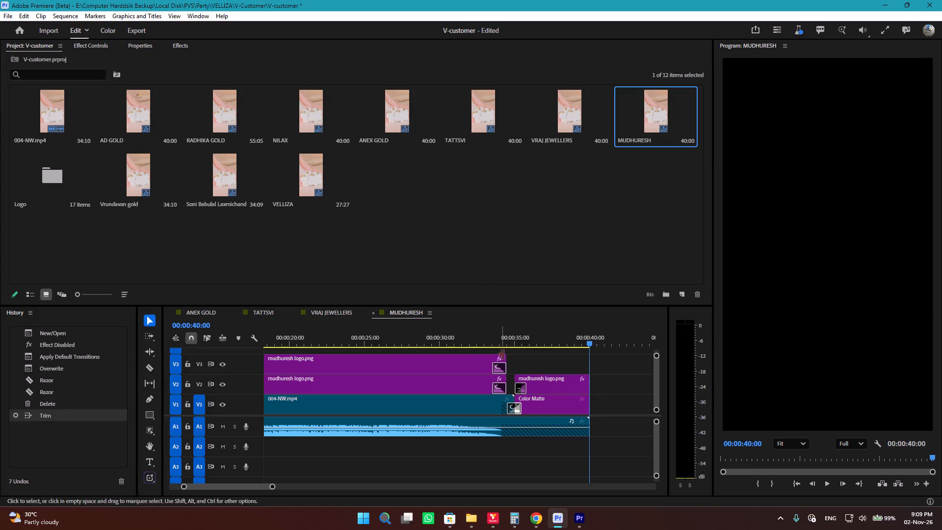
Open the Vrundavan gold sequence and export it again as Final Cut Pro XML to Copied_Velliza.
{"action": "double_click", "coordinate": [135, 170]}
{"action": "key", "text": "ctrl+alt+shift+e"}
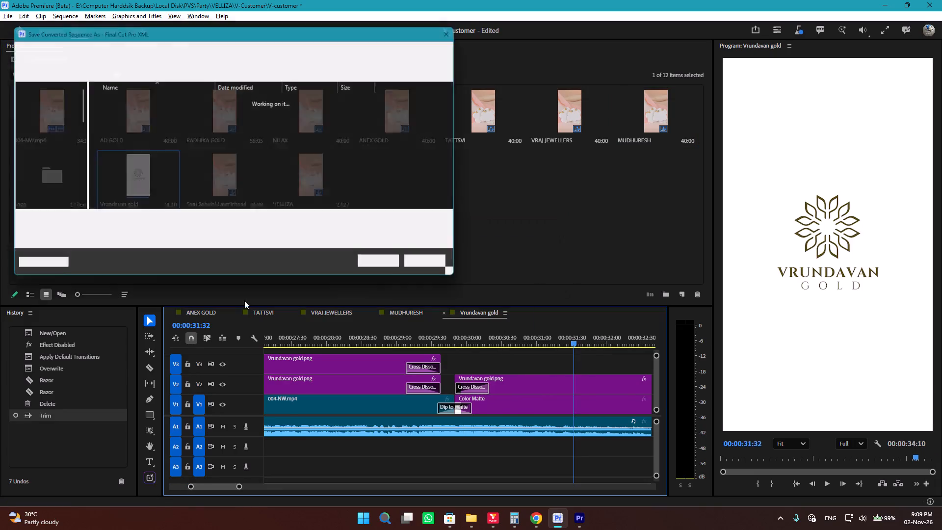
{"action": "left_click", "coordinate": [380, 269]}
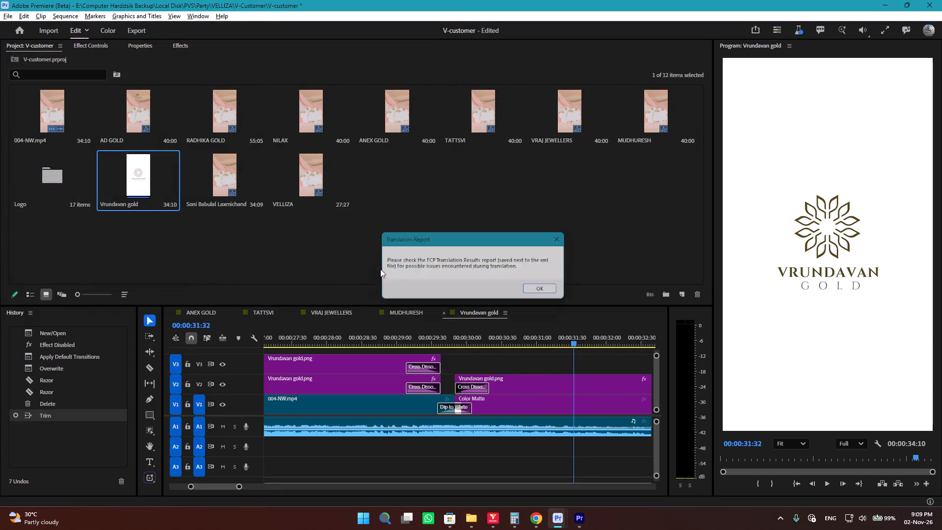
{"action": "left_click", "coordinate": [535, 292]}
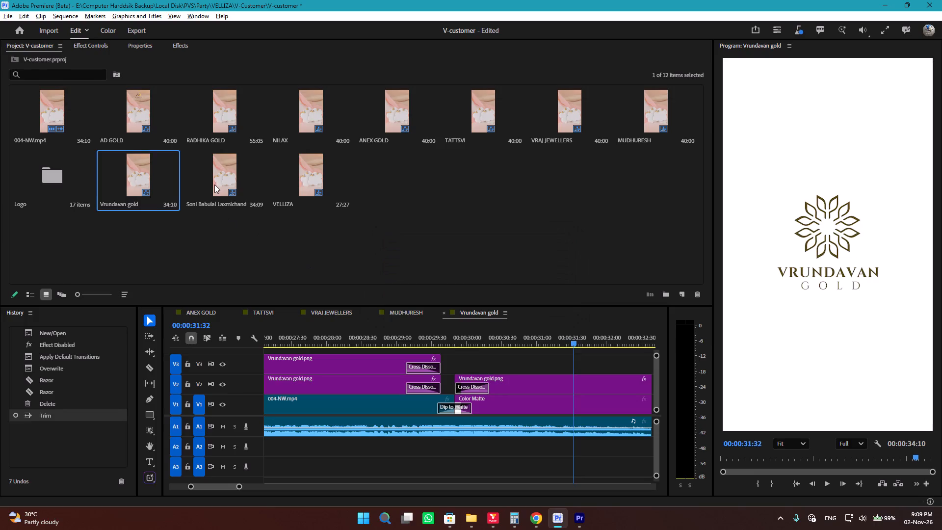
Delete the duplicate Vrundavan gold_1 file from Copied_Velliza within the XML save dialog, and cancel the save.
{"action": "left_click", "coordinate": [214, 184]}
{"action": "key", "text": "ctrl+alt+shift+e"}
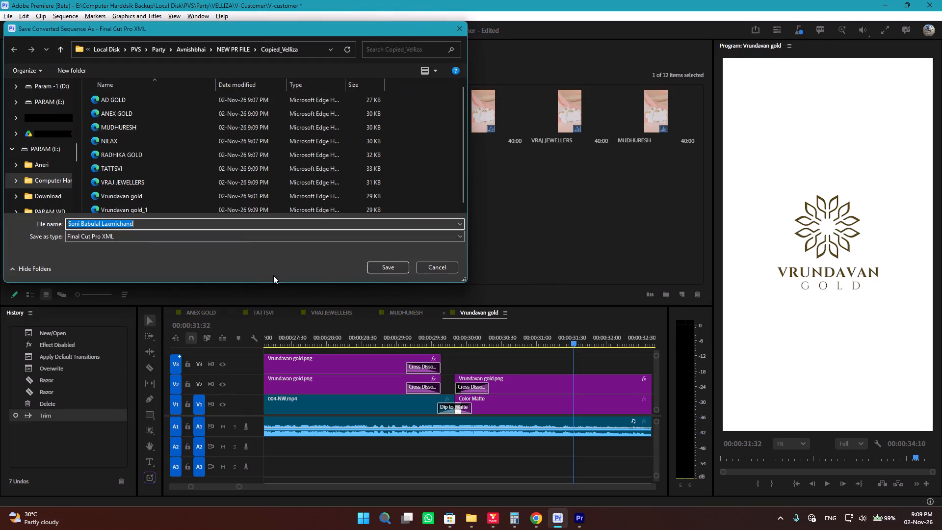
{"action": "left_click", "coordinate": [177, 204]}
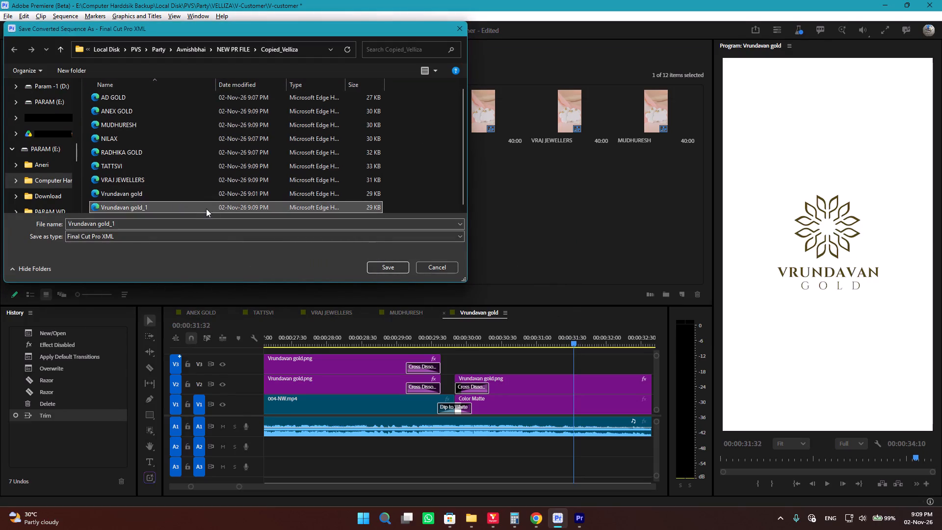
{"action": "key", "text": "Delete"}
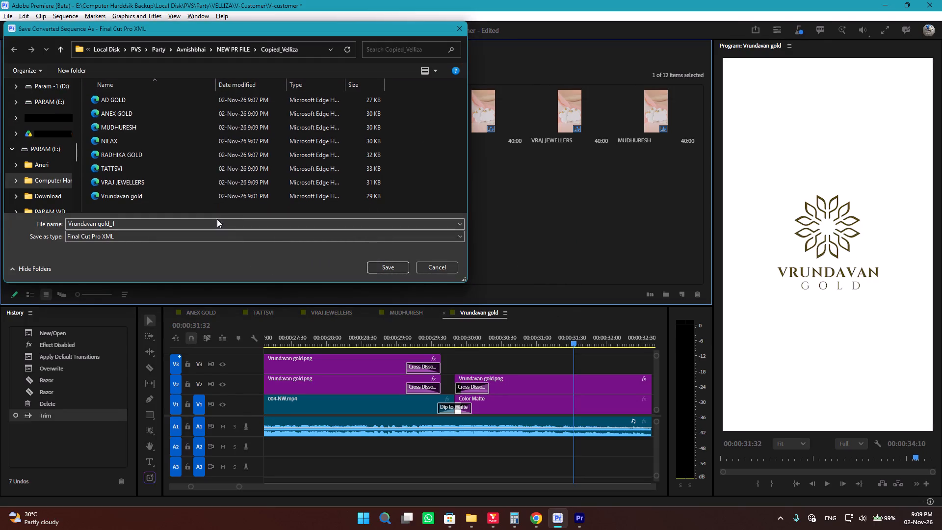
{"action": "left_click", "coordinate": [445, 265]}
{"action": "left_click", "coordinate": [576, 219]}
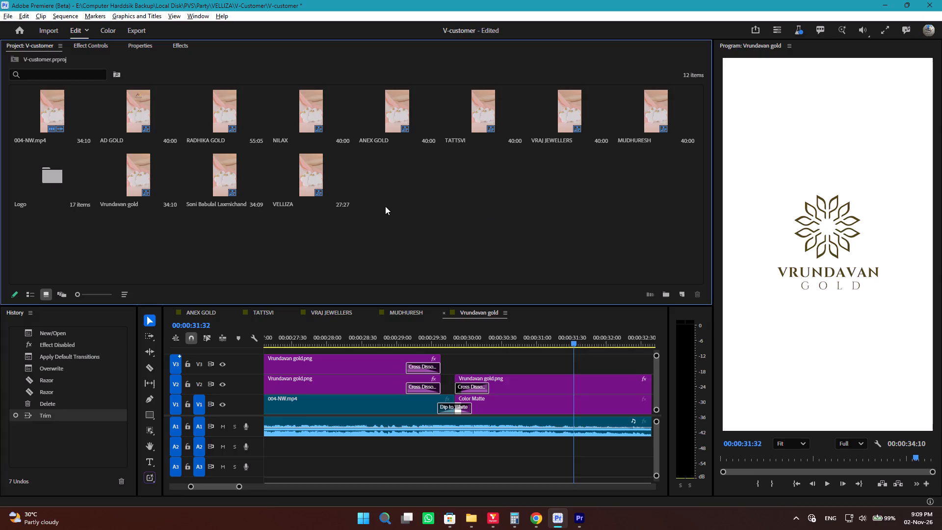
{"action": "left_click", "coordinate": [202, 152]}
{"action": "double_click", "coordinate": [222, 176]}
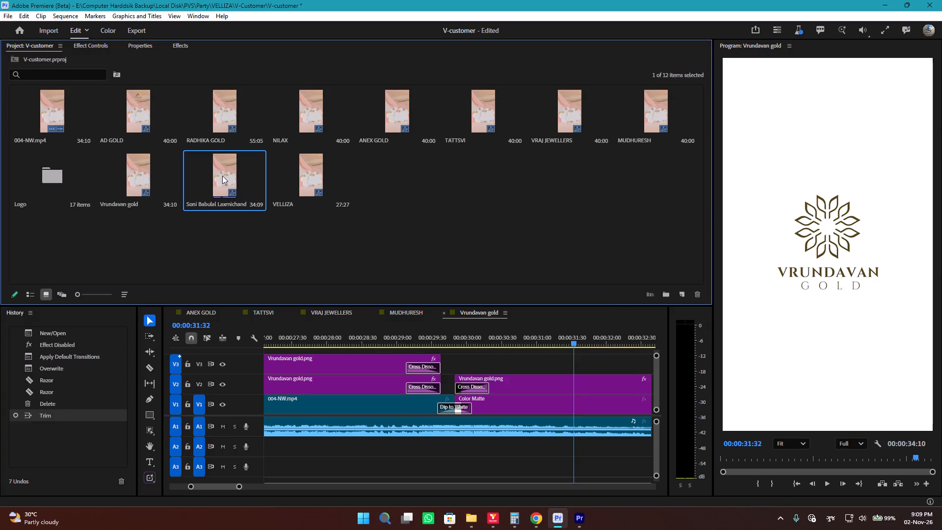
{"action": "double_click", "coordinate": [232, 174]}
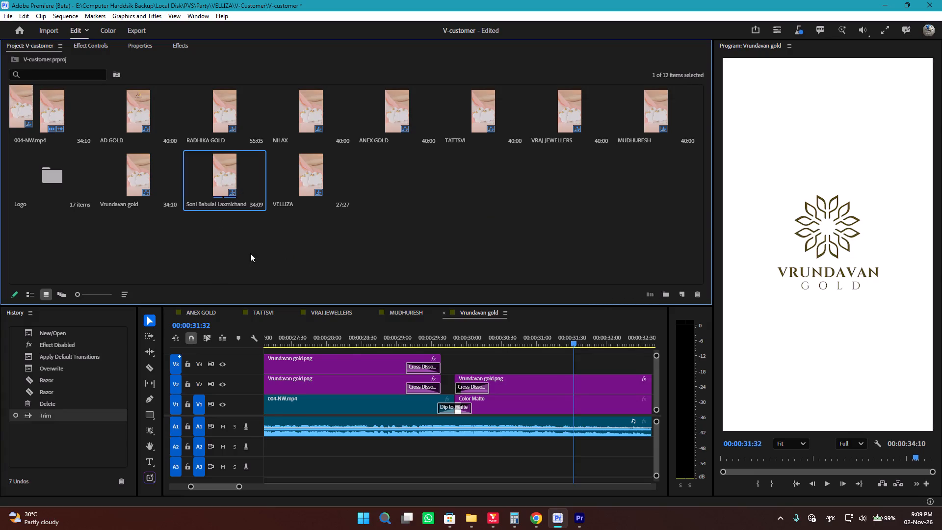
{"action": "key", "text": "ctrl+alt+shift+e"}
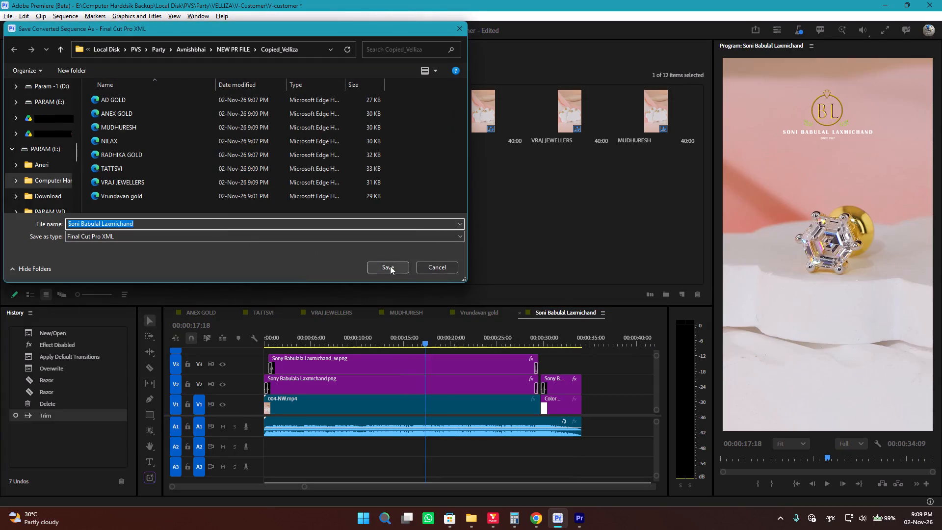
{"action": "left_click", "coordinate": [390, 266]}
{"action": "left_click", "coordinate": [545, 291]}
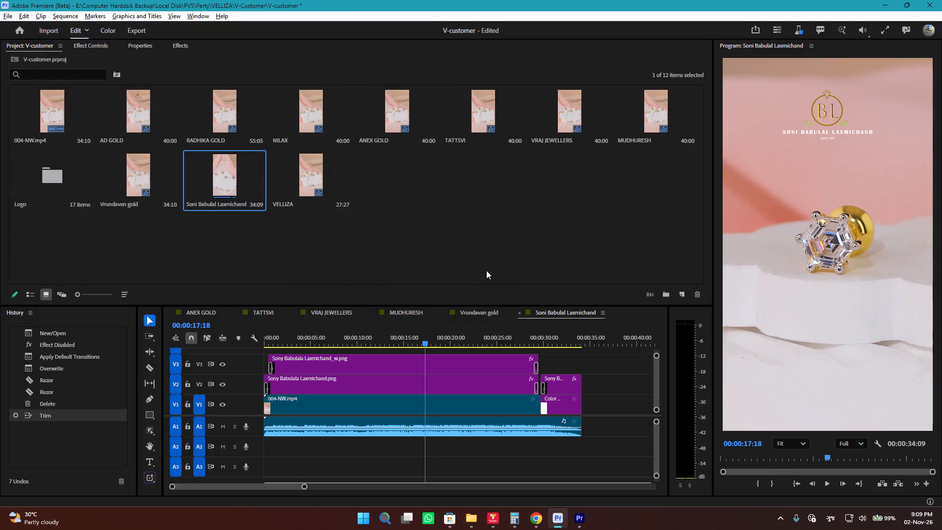
{"action": "left_click", "coordinate": [485, 268]}
Open the VELLIZA sequence and export it as Final Cut Pro XML to Copied_Velliza under its own name.
{"action": "left_click", "coordinate": [301, 175]}
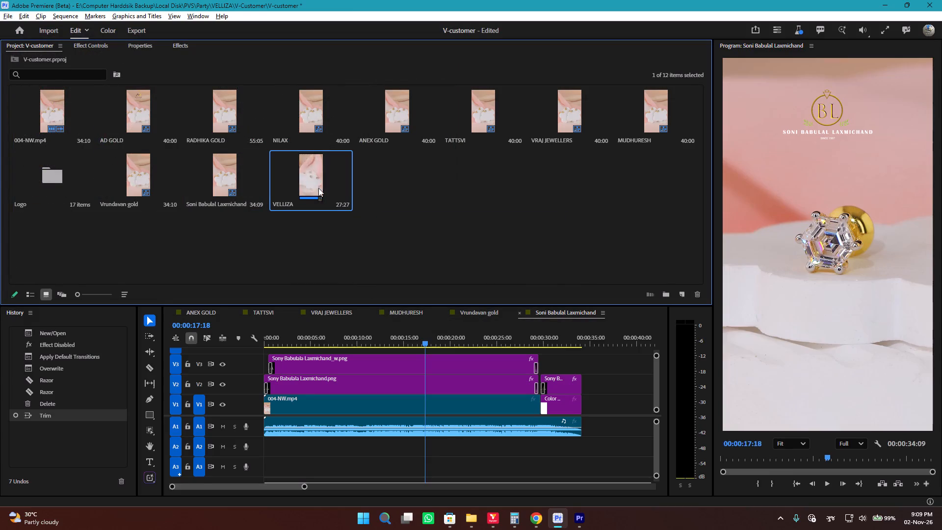
{"action": "double_click", "coordinate": [306, 179]}
{"action": "key", "text": "ctrl+alt+shift+e"}
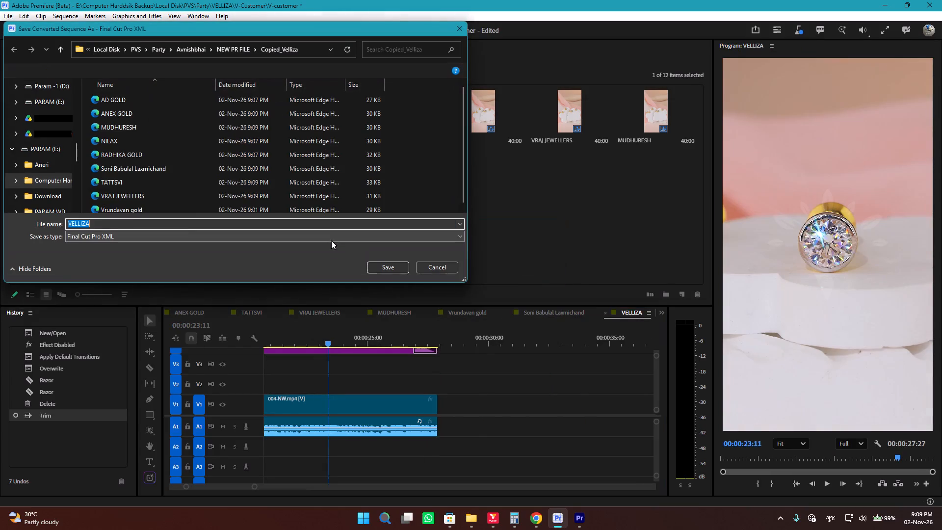
{"action": "scroll", "coordinate": [272, 159], "scroll_direction": "down", "scroll_amount": 4}
{"action": "left_click", "coordinate": [388, 265]}
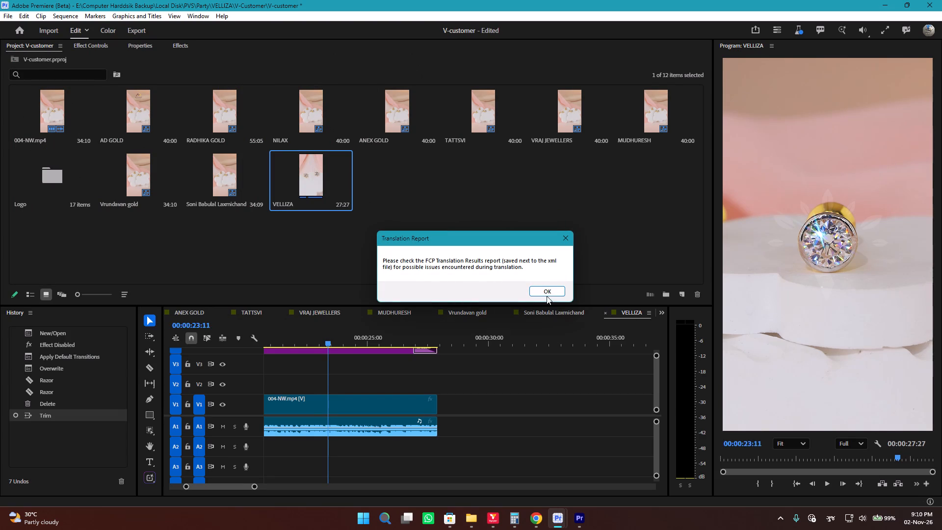
{"action": "left_click", "coordinate": [544, 290]}
Show the desktop.
{"action": "left_click", "coordinate": [941, 525]}
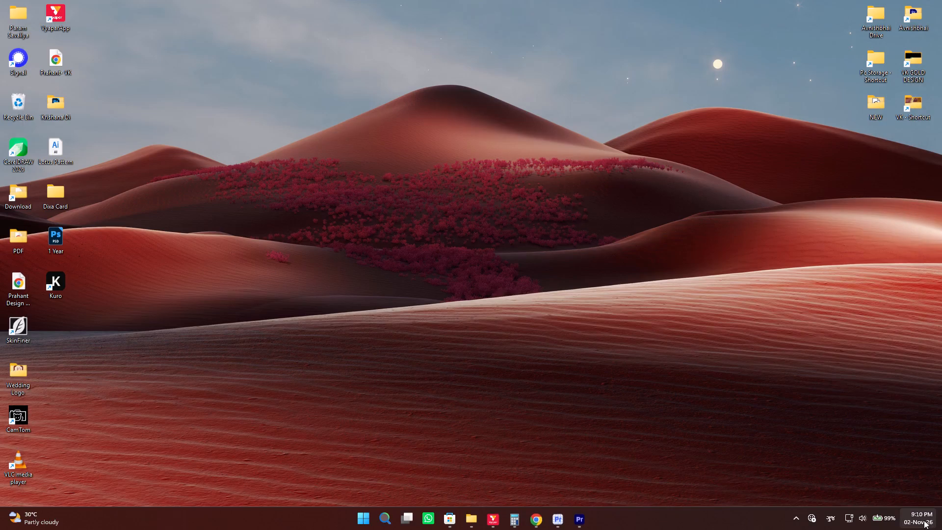
Clear all pending Windows notifications from the notification centre.
{"action": "left_click", "coordinate": [923, 521]}
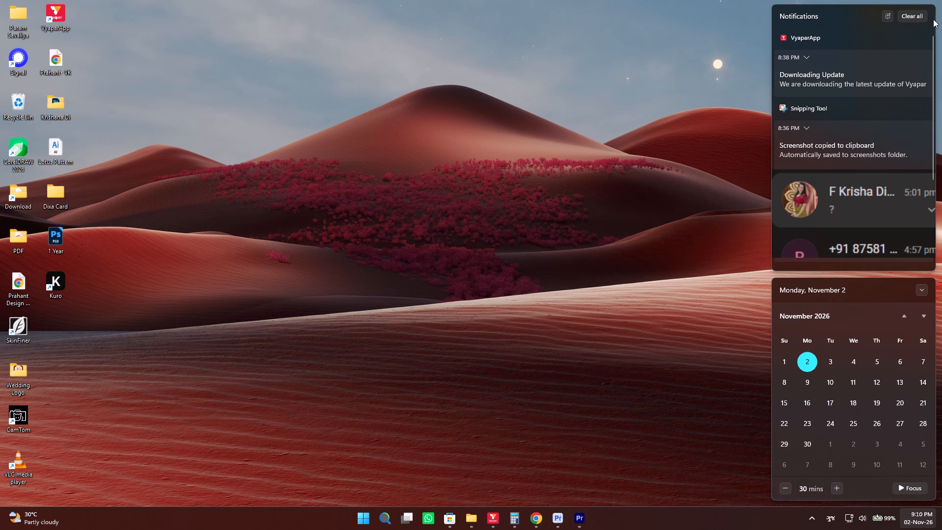
{"action": "left_click", "coordinate": [919, 12]}
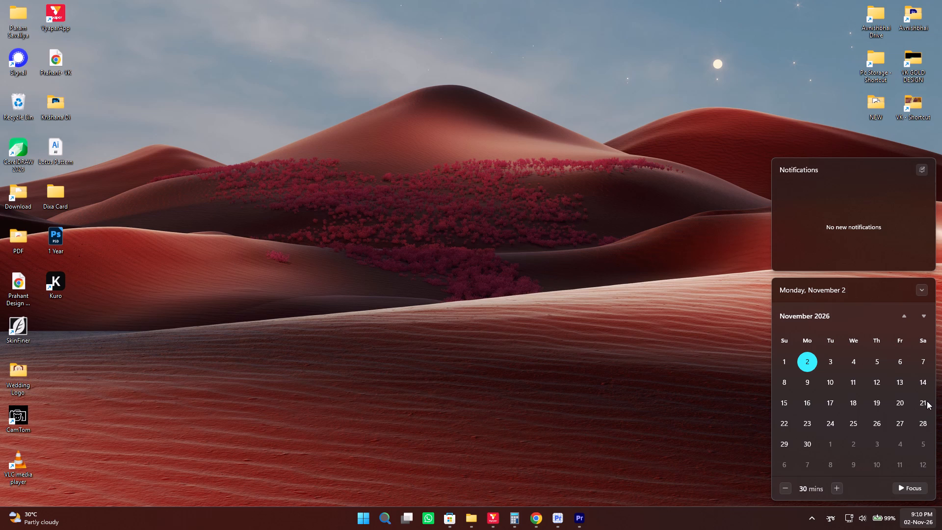
Switch the Windows keyboard input language to English (ENG) and return to the desktop.
{"action": "left_click", "coordinate": [828, 518]}
{"action": "left_click", "coordinate": [790, 434]}
{"action": "left_click", "coordinate": [473, 401]}
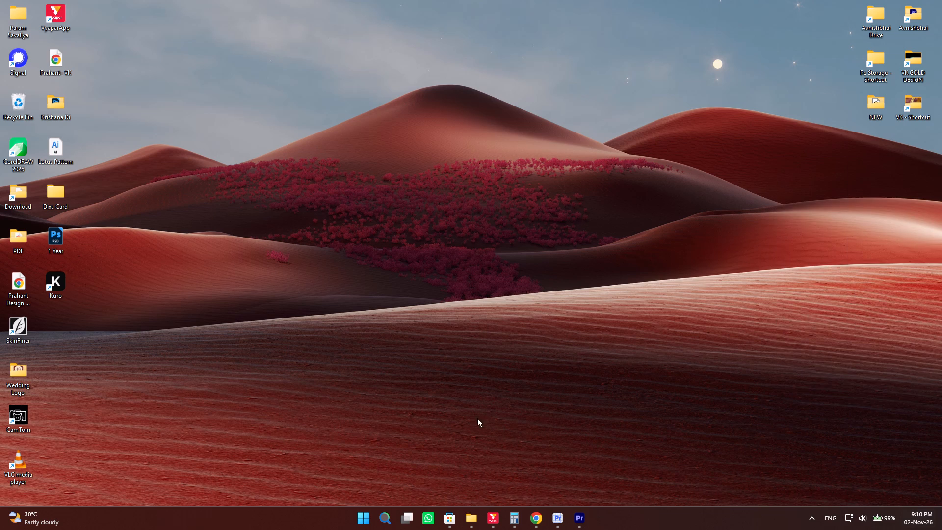